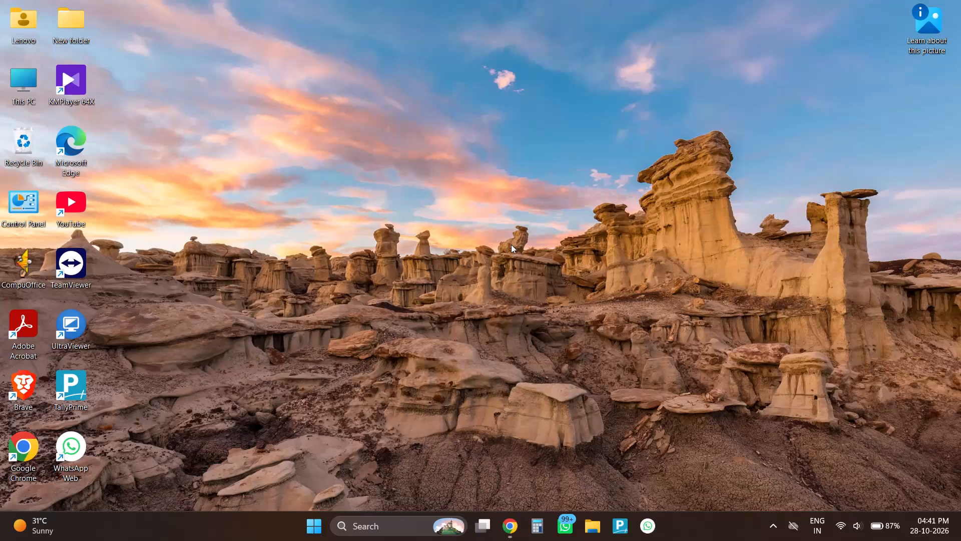
Open the DEI KHEDA GSS WORKING workbook from the DEI KHEDA GSS folder in Varsha > ERP > WORKING on drive D.
double_click(12, 90)
double_click(334, 111)
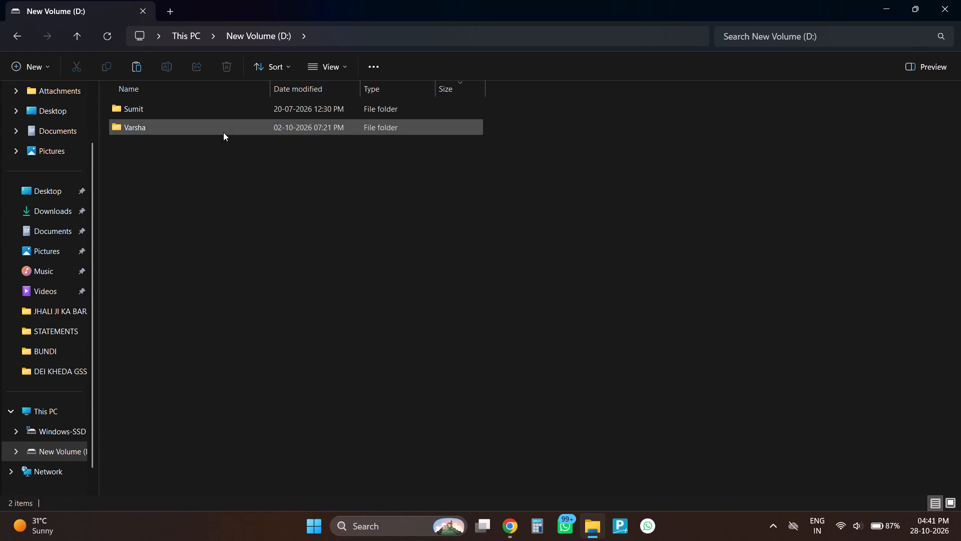
double_click(223, 132)
double_click(133, 276)
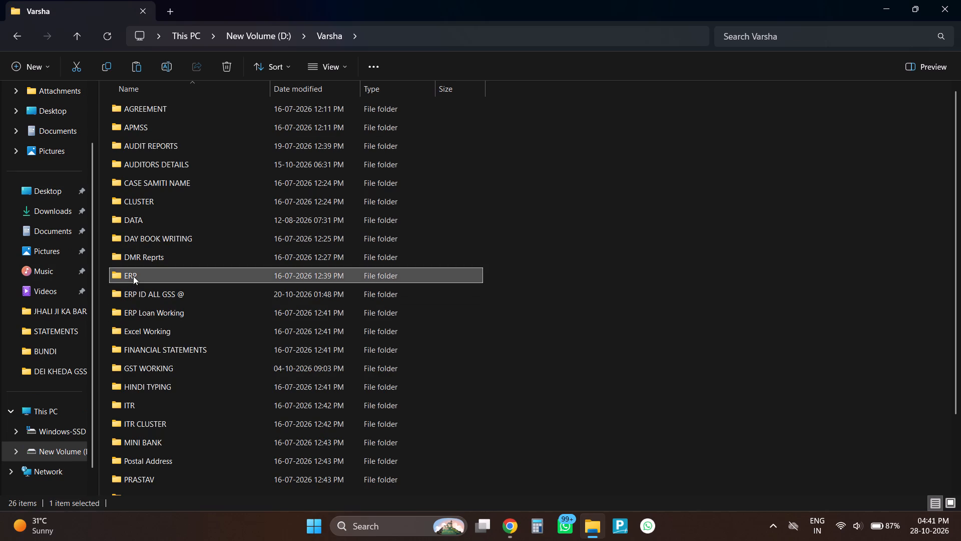
double_click(143, 149)
double_click(153, 128)
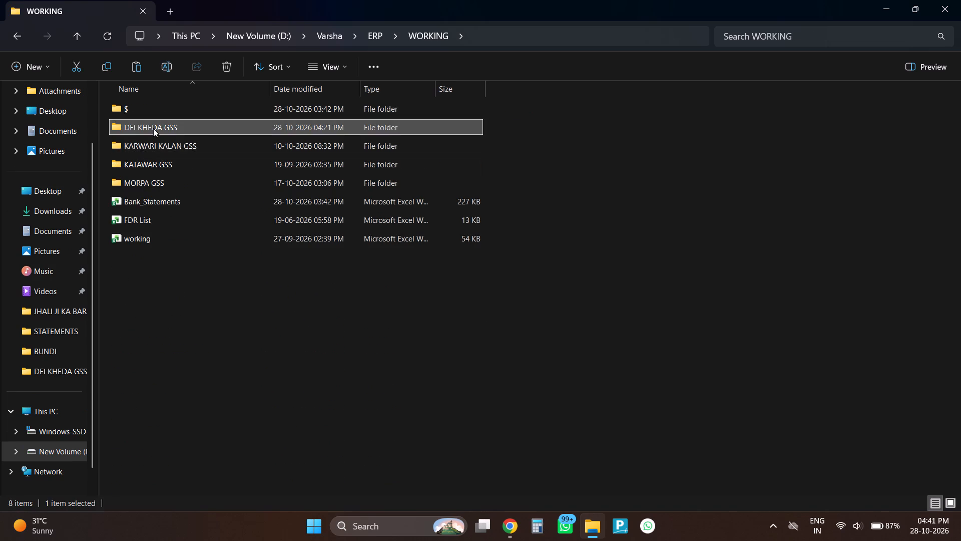
double_click(166, 110)
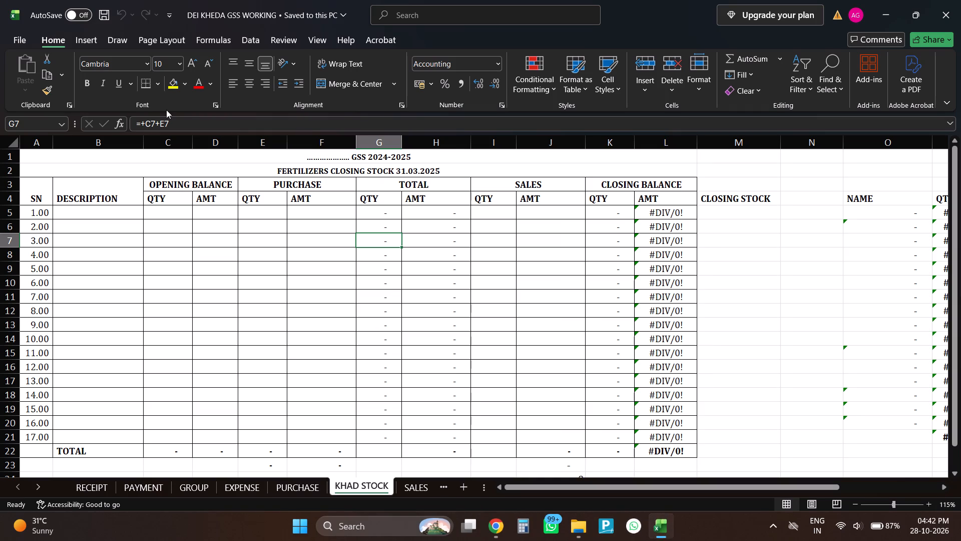
right_drag(166, 110, 172, 106)
On the SALES sheet, enter the headings DATE in A1 and TOTAL in B1.
click(411, 491)
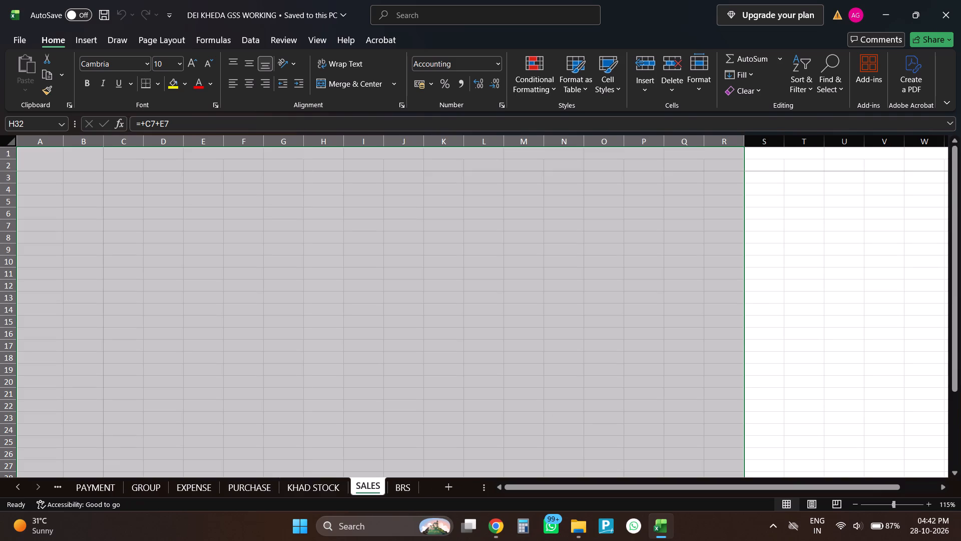
click(51, 163)
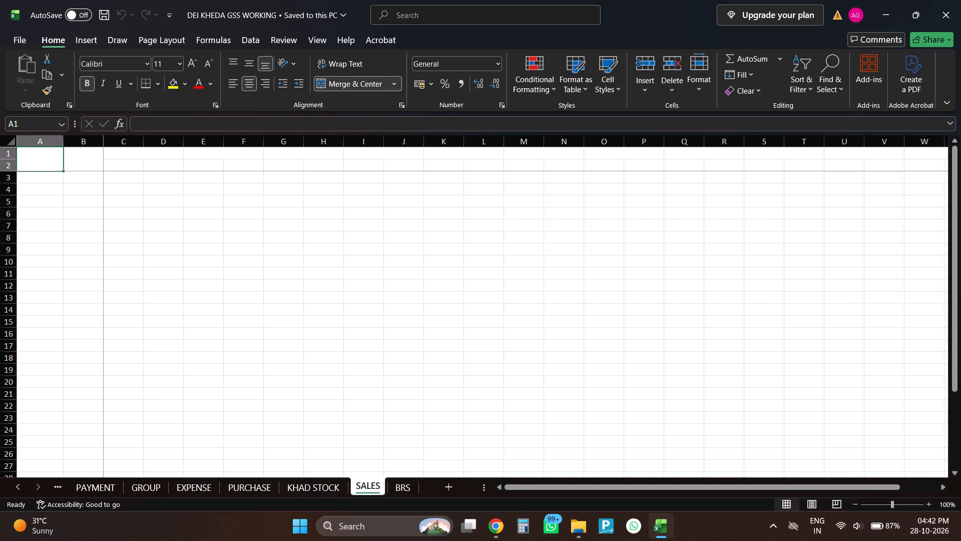
text(DATE)
key(Right)
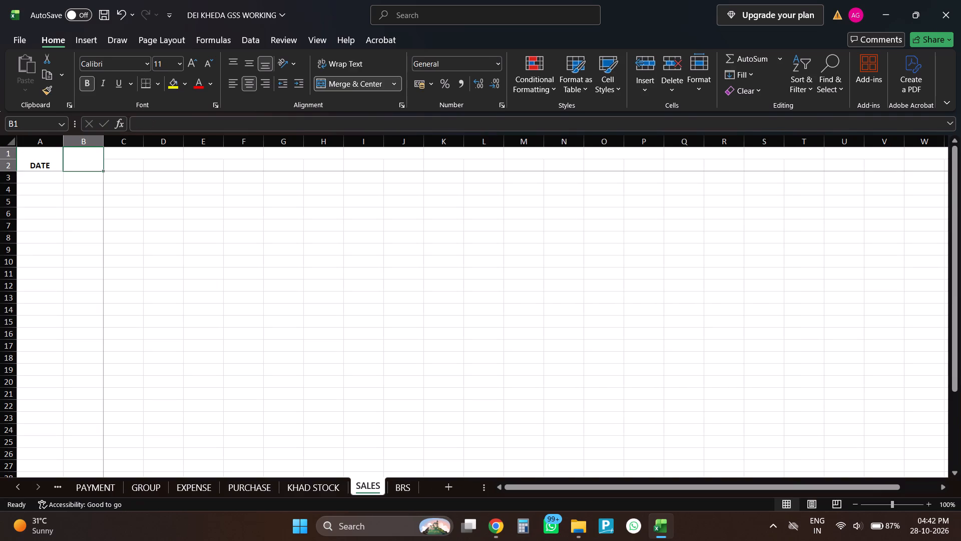
text(TOTAL)
key(Return)
key(Up)
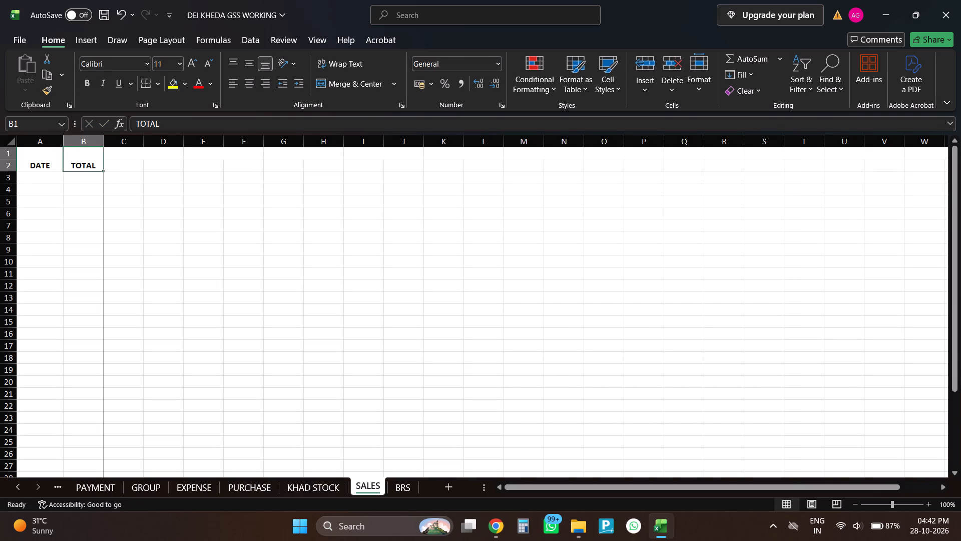
key(Right)
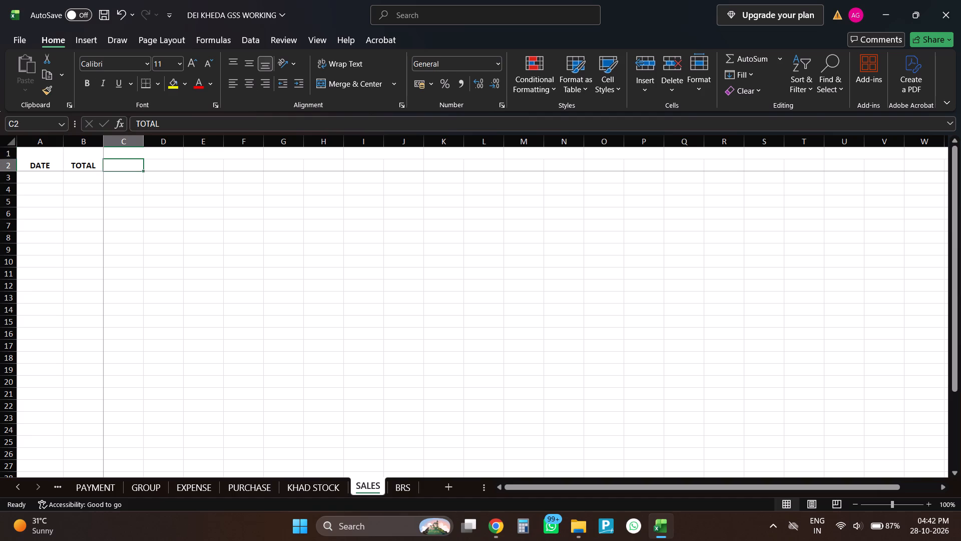
Build a formula in B3 adding every second cell of row 3, +D3+F3+H3+J3+L3+N3+P3+R3+T3, and continue the same pattern.
key(Down)
key(Left)
key(plus)
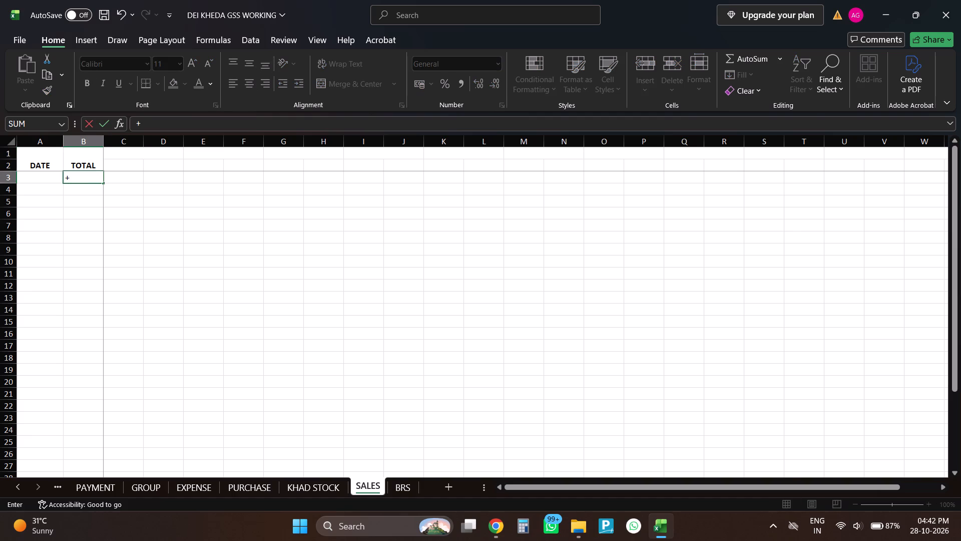
key(Right)
key(Right)
key(plus)
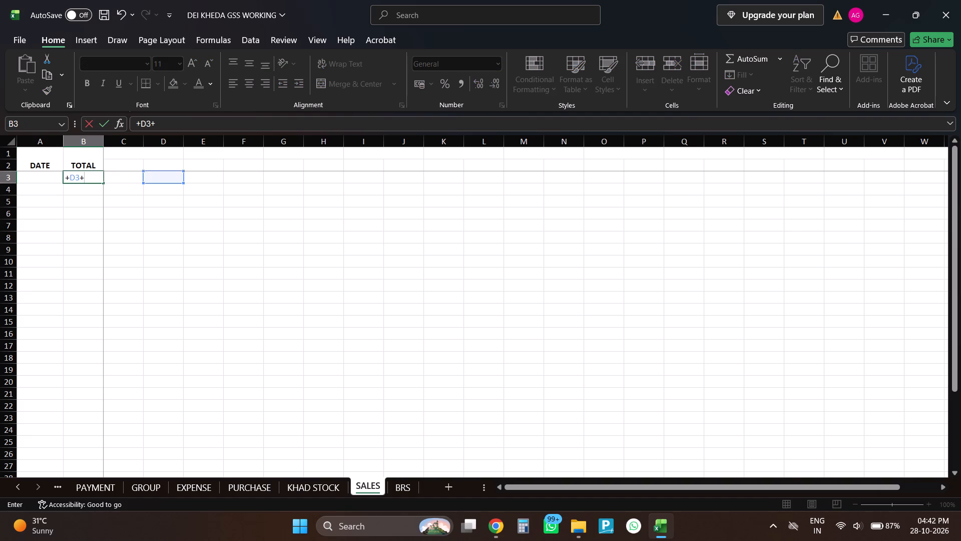
key(Right)
key(Right)
key(Right)
key(Right)
key(plus)
key(Right)
key(Right)
key(Right)
key(Right)
key(Right)
key(Right)
key(plus)
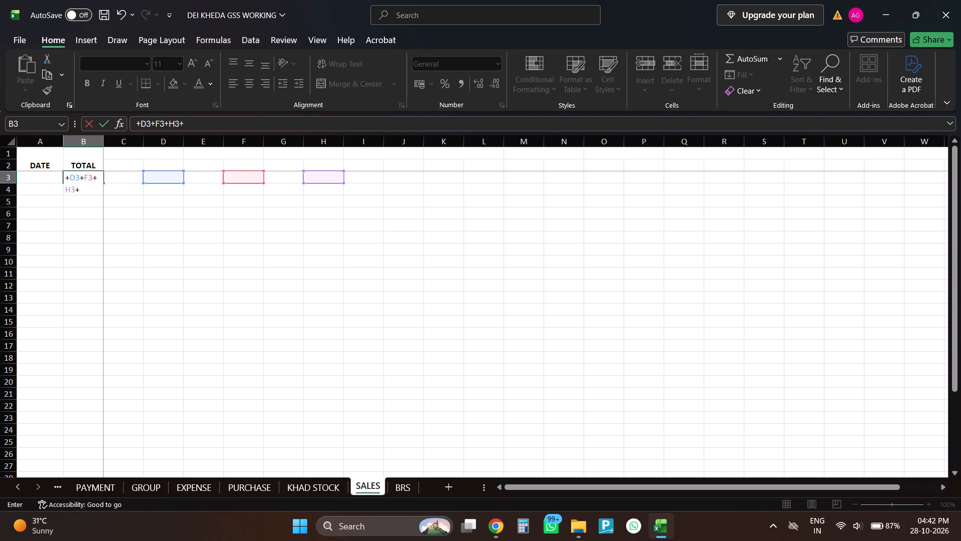
key(Right)
key(Right)
key(Right)
key(Right)
key(Right)
key(Right)
key(Right)
key(Right)
key(plus)
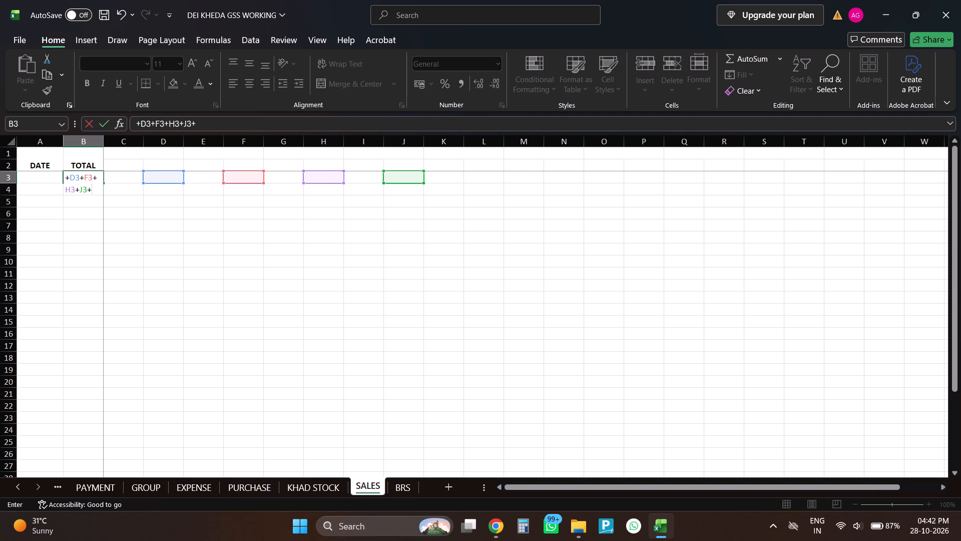
key(Right)
key(Right)
key(Right)
key(Right)
key(Right)
key(Right)
key(Right)
key(Right)
key(Right)
key(Right)
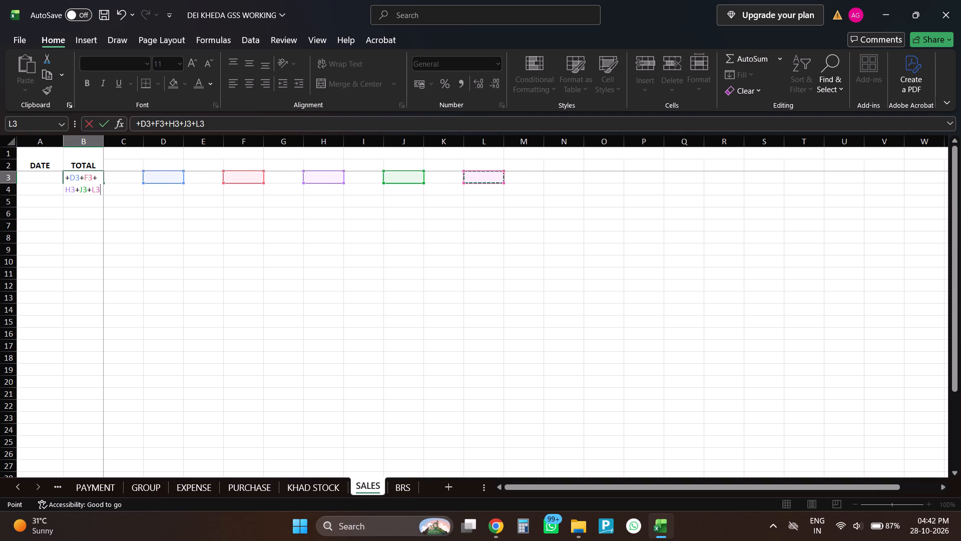
key(plus)
key(Right)
key(Right)
key(Right)
key(Right)
key(Right)
key(Right)
key(Right)
key(Right)
key(Right)
key(Right)
key(Right)
key(Right)
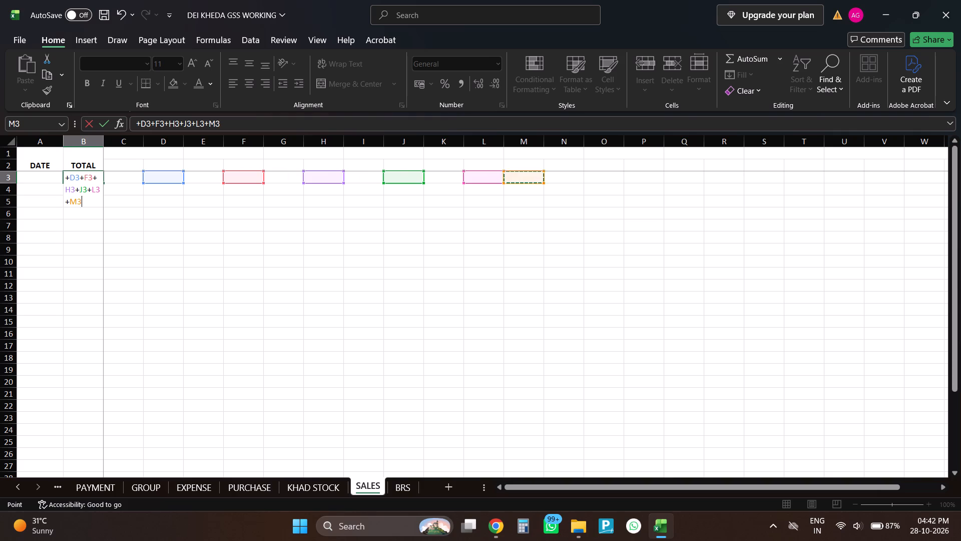
key(plus)
key(Right)
key(Right)
key(Right)
key(Right)
key(Right)
key(Right)
key(Right)
key(Right)
key(Right)
key(Right)
key(Right)
key(Right)
key(Right)
key(Right)
key(Right)
key(Right)
key(Right)
key(Right)
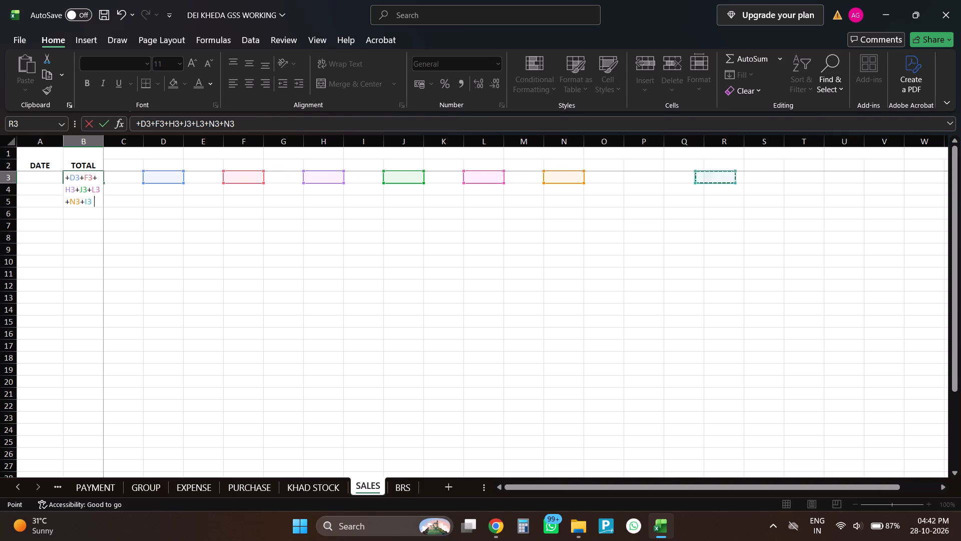
key(Left)
key(Left)
key(Left)
key(plus)
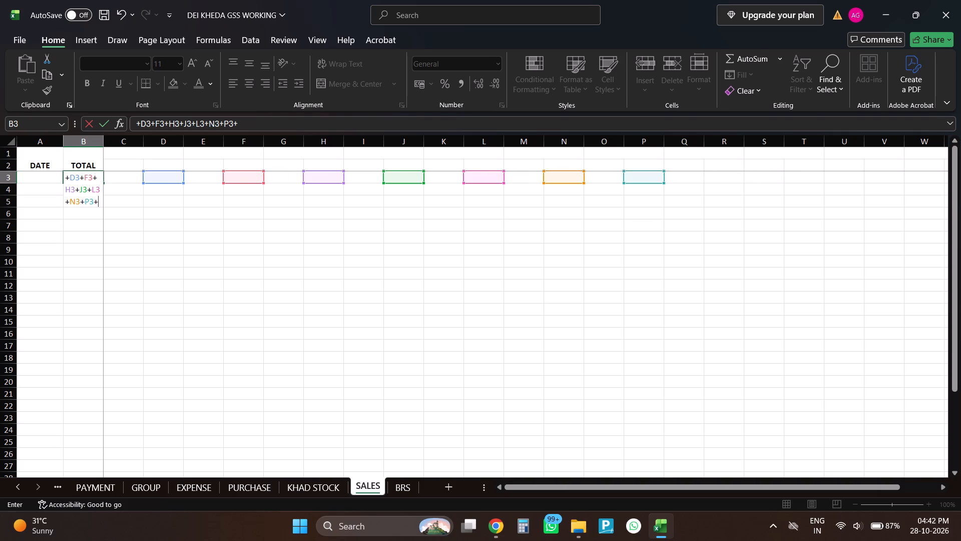
key(Right)
key(Right)
key(Right)
key(Right)
key(Right)
key(Right)
key(Right)
key(Right)
key(Right)
key(Right)
key(Right)
key(Right)
key(Right)
key(Right)
key(Right)
key(Right)
key(Right)
key(Right)
key(Left)
key(Left)
key(Left)
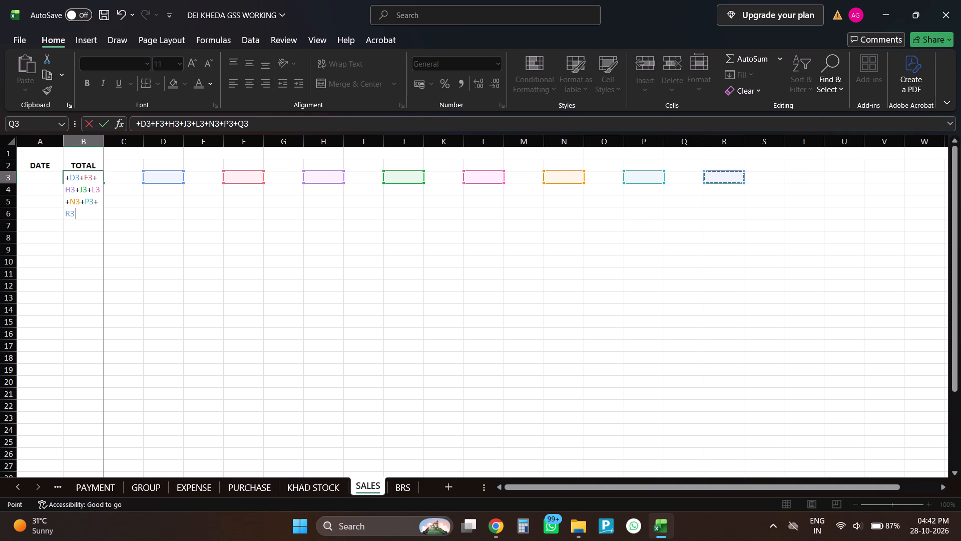
key(Right)
key(plus)
key(Right)
key(Right)
key(Right)
key(Right)
key(Right)
key(Right)
key(Right)
key(Right)
key(Right)
key(Right)
key(Right)
key(Right)
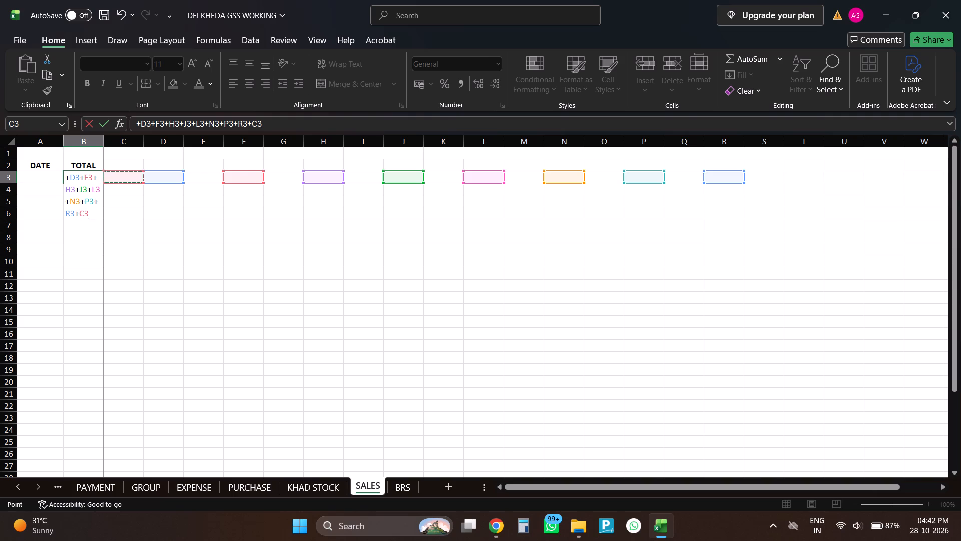
key(Right)
key(Right)
key(Right)
key(Right)
key(Right)
key(Right)
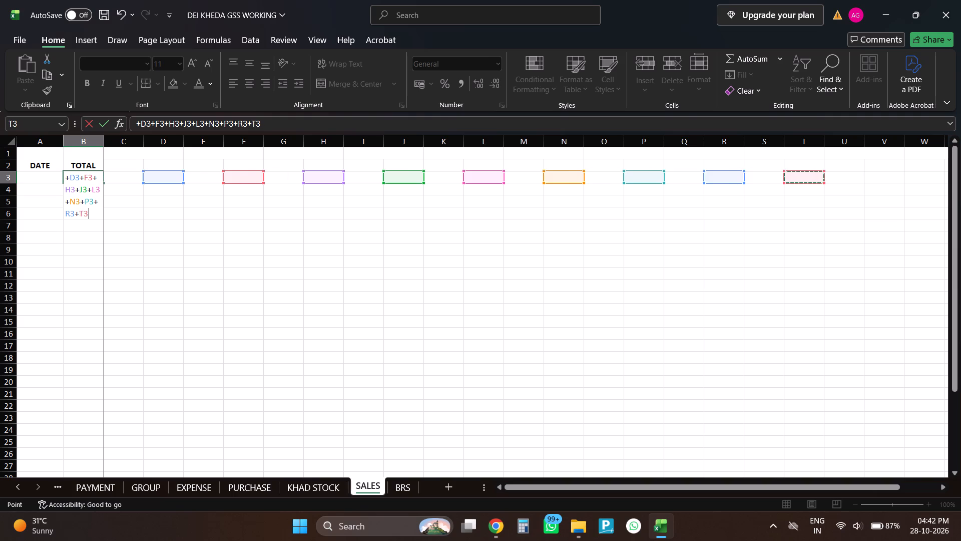
key(plus)
key(Right)
key(Right)
key(Right)
key(Right)
key(Right)
key(Right)
key(Right)
key(Right)
key(Right)
key(Right)
key(Right)
key(Right)
key(Right)
key(Right)
key(Right)
key(Right)
key(Right)
key(Right)
key(Right)
key(Right)
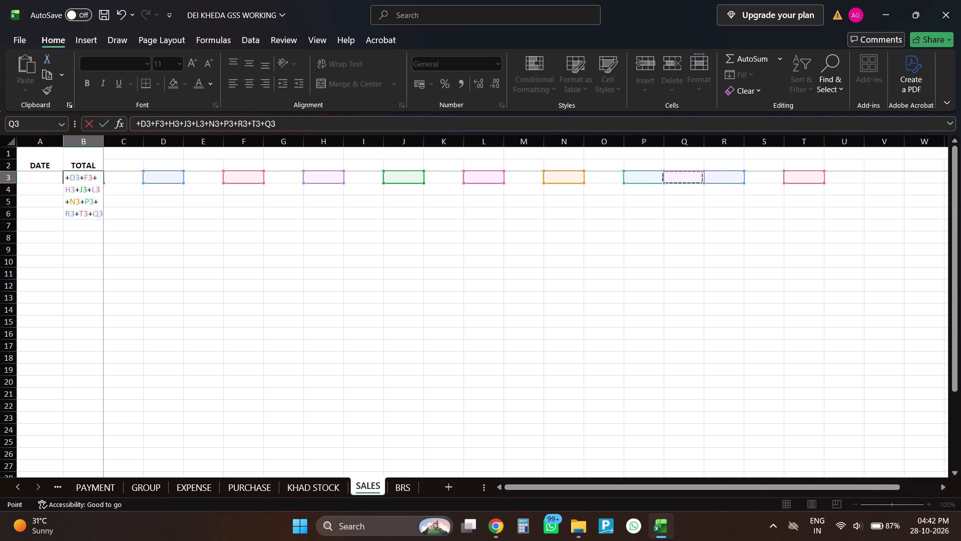
Extend the B3 total formula with the next alternate cells of row 3, adding +V3 and +X3.
key(Right)
key(Right)
key(Right)
key(Right)
key(Right)
key(Right)
key(Right)
key(Right)
key(Right)
key(Left)
key(Left)
key(Left)
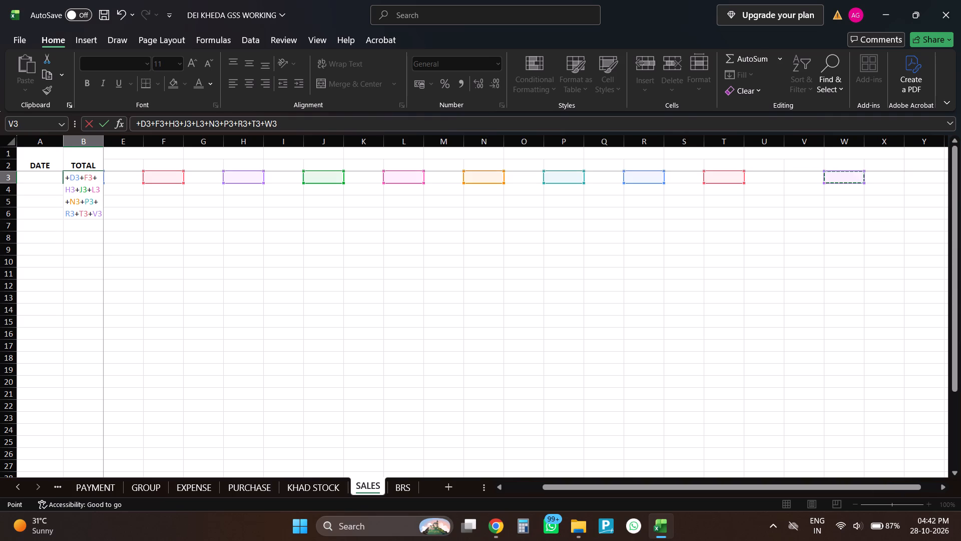
key(plus)
key(Right)
key(Right)
key(Right)
key(Right)
key(Right)
key(Right)
key(Right)
key(Right)
key(Right)
key(Right)
key(Right)
key(Right)
key(Right)
key(Right)
key(Right)
key(Right)
key(Right)
key(Right)
key(Right)
key(Right)
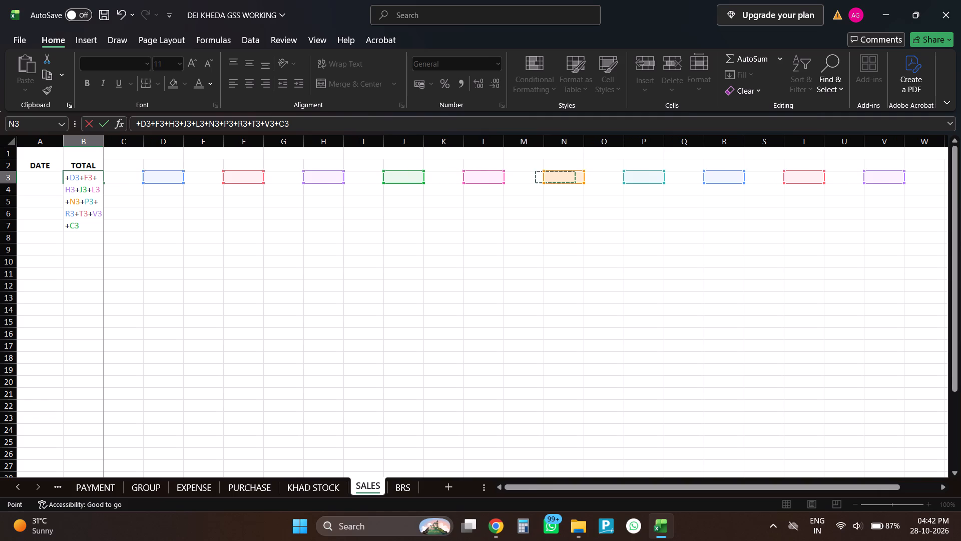
key(Right)
key(Right)
key(Right)
key(Left)
key(Left)
key(Left)
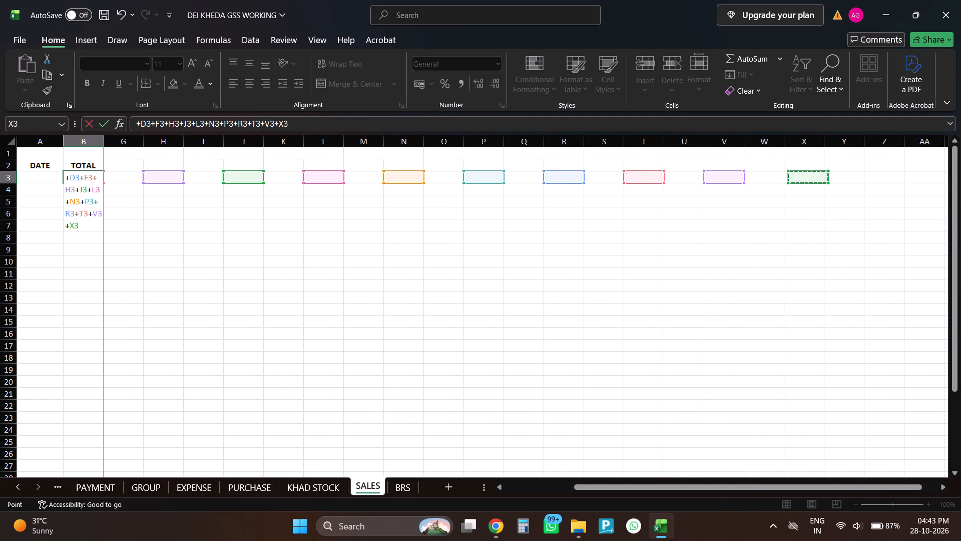
Complete the B3 total formula by adding +Z3 and +AB3, and enter it.
key(plus)
key(Right)
key(Right)
key(Right)
key(Right)
key(Right)
key(Right)
key(Right)
key(Right)
key(Right)
key(Right)
key(Right)
key(Right)
key(Right)
key(Right)
key(Right)
key(Right)
key(Right)
key(Right)
key(Right)
key(Right)
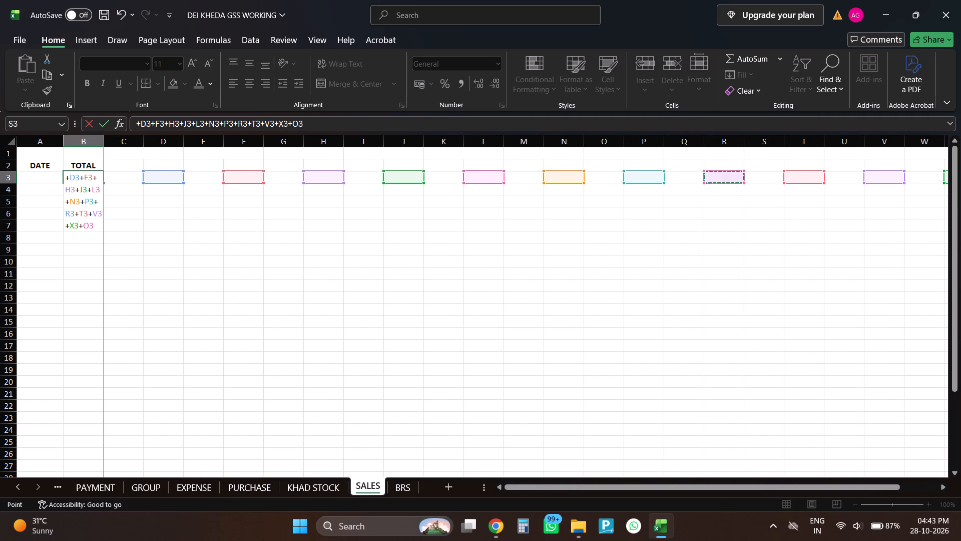
key(Left)
key(Left)
key(Left)
key(Left)
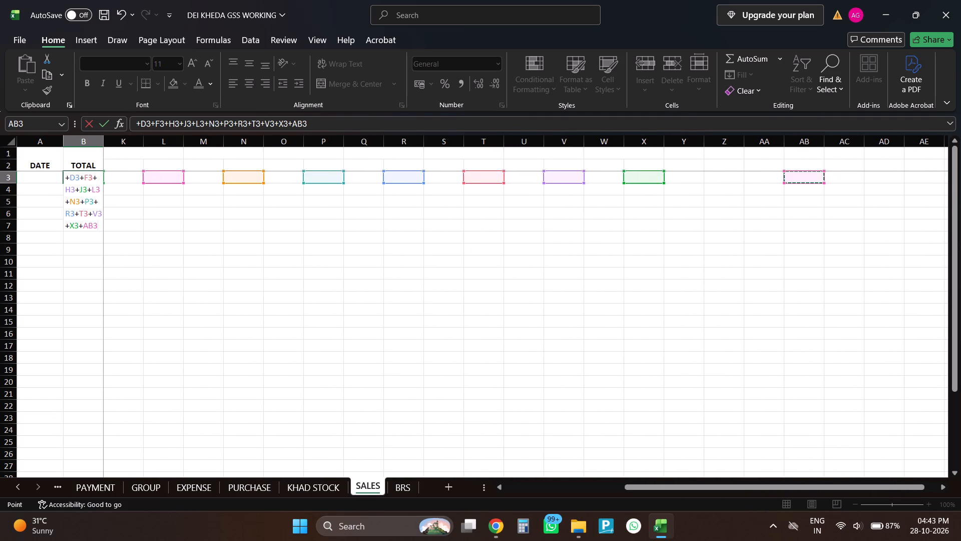
key(Left)
key(plus)
key(Right)
key(Right)
key(Right)
key(Right)
key(Right)
key(Right)
key(Right)
key(Right)
key(Right)
key(Right)
key(Right)
key(Right)
key(Right)
key(Right)
key(Right)
key(Right)
key(Right)
key(Right)
key(Right)
key(Right)
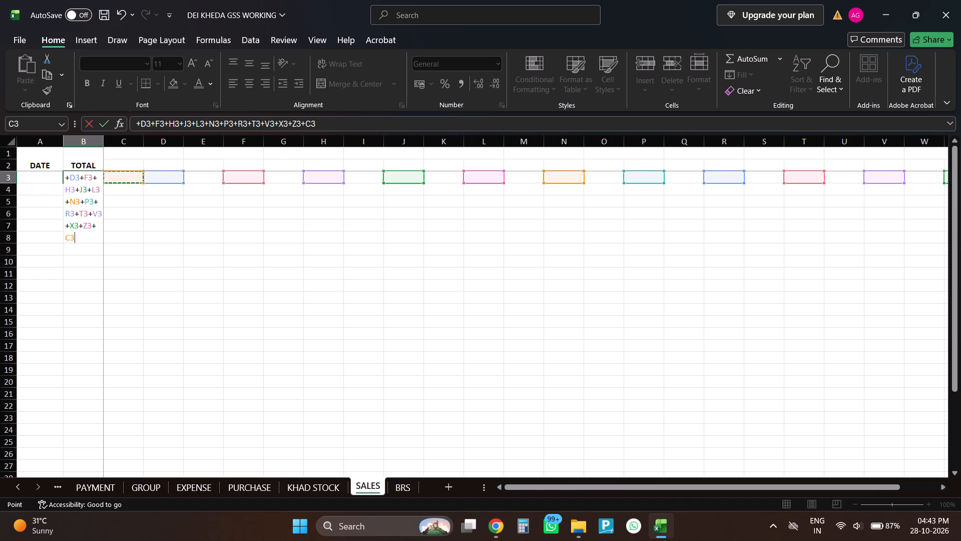
key(Right)
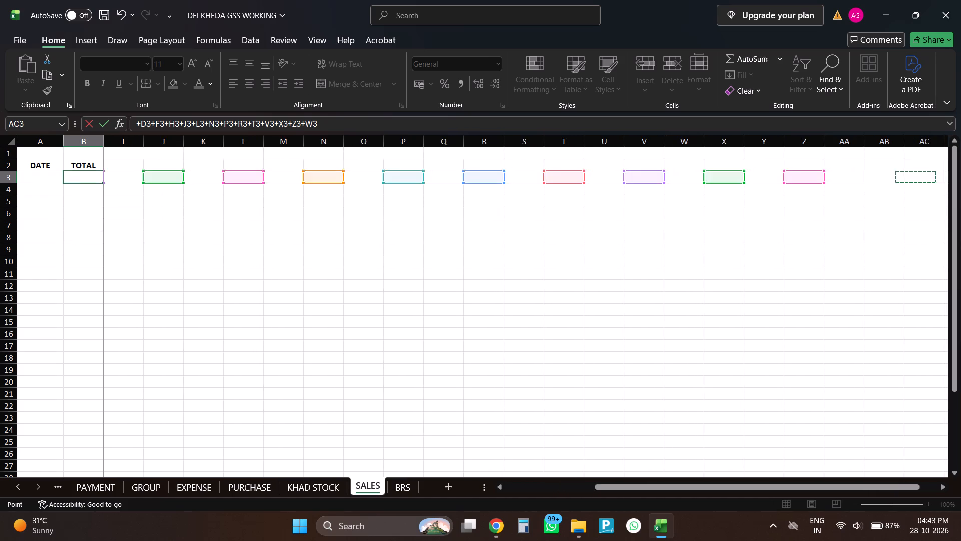
key(Right)
key(Left)
key(Left)
key(Left)
key(Left)
key(Left)
key(Left)
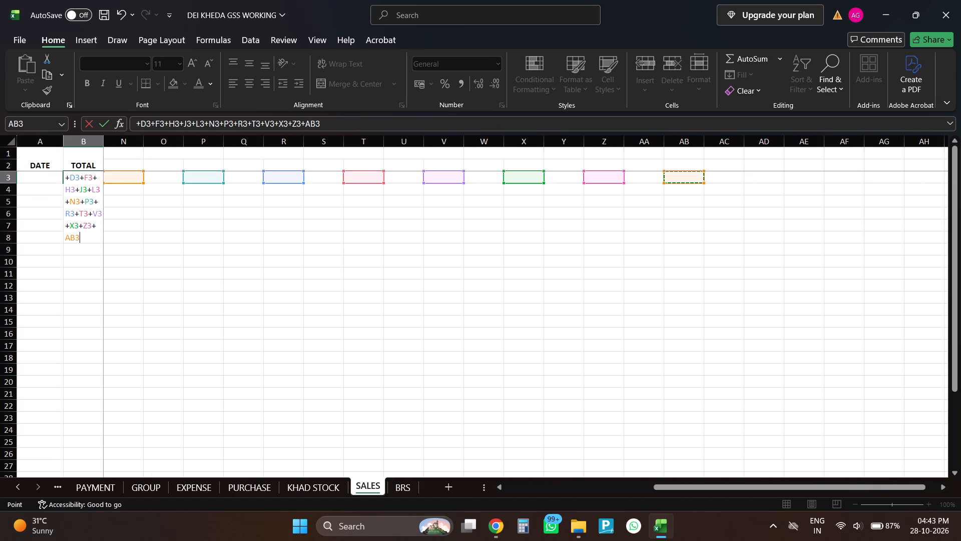
key(Return)
Fill the B3 total formula down the TOTAL column through row 41.
key(Up)
key(Left)
key(Right)
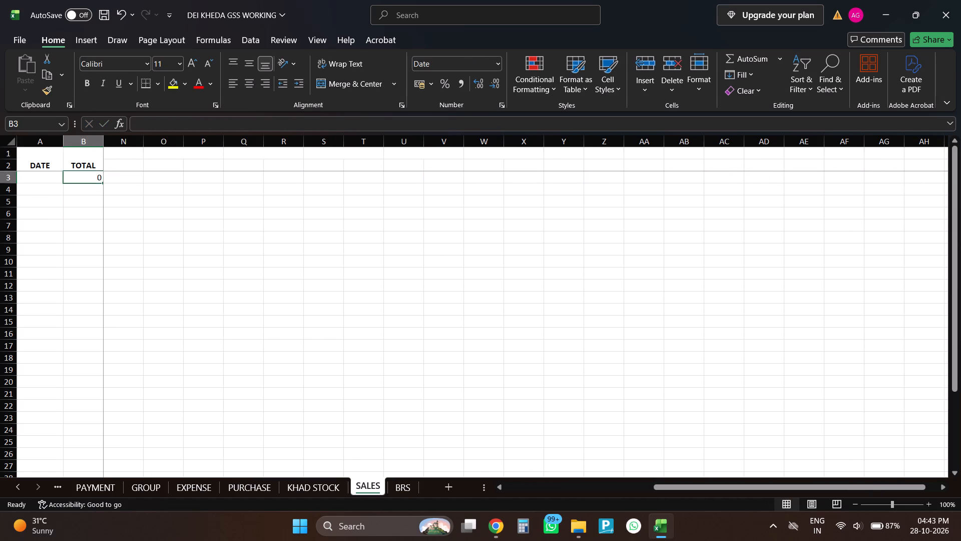
key(Up)
key(Down)
key(shift+Down)
key(shift+Down)
key(shift+Down)
key(shift+Down)
key(shift+Down)
key(shift+Down)
key(shift+Down)
key(shift+Down)
key(shift+Down)
key(shift+Down)
key(shift+Down)
key(shift+Down)
key(shift+Down)
key(shift+Down)
key(shift+Down)
key(shift+Down)
key(shift+Down)
key(shift+Down)
key(shift+Down)
key(shift+Down)
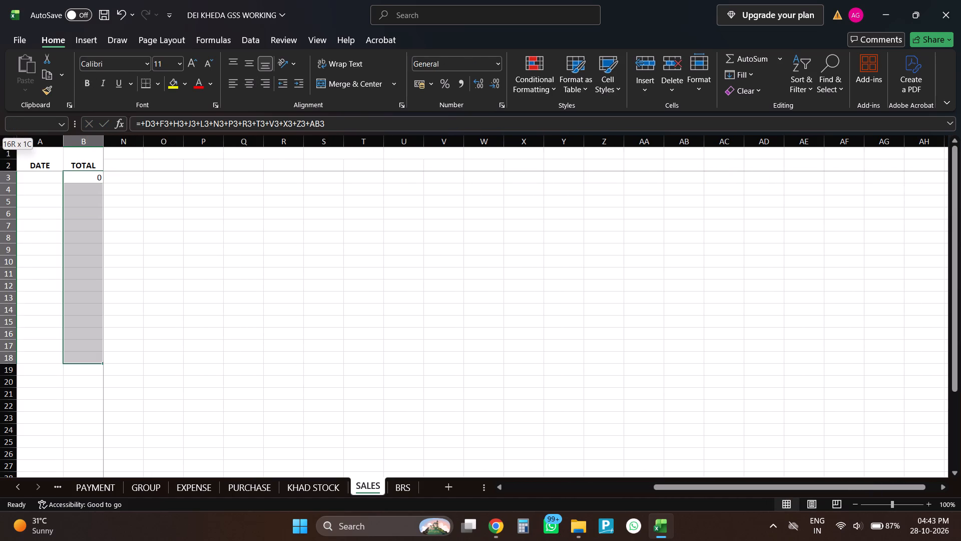
key(ctrl+d)
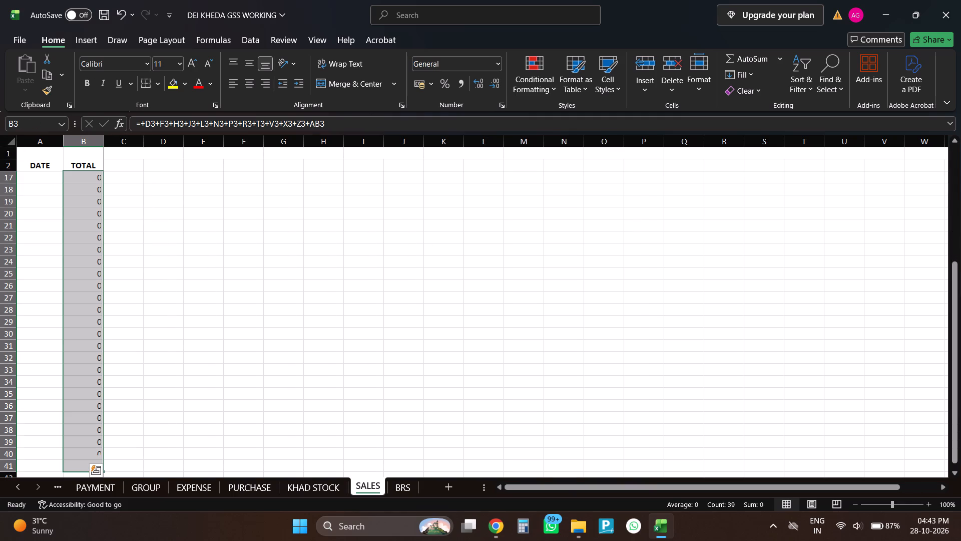
Enter the heading UREA in the merged cell C1:D1, with the subheadings QTY in C2 and AMT in D2.
key(ctrl+Up)
key(Right)
key(Right)
key(Down)
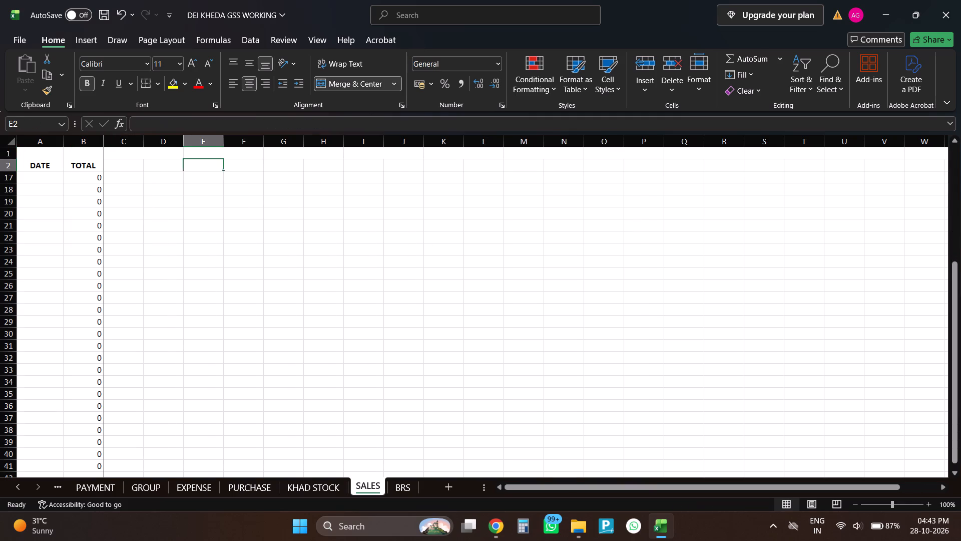
key(Down)
key(Down)
key(Up)
key(Up)
key(Left)
key(Up)
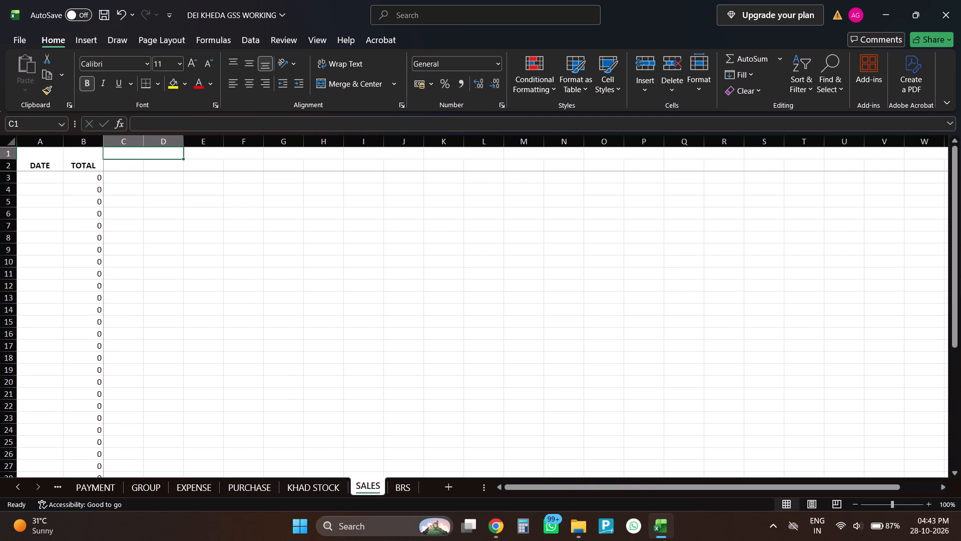
text(UREA)
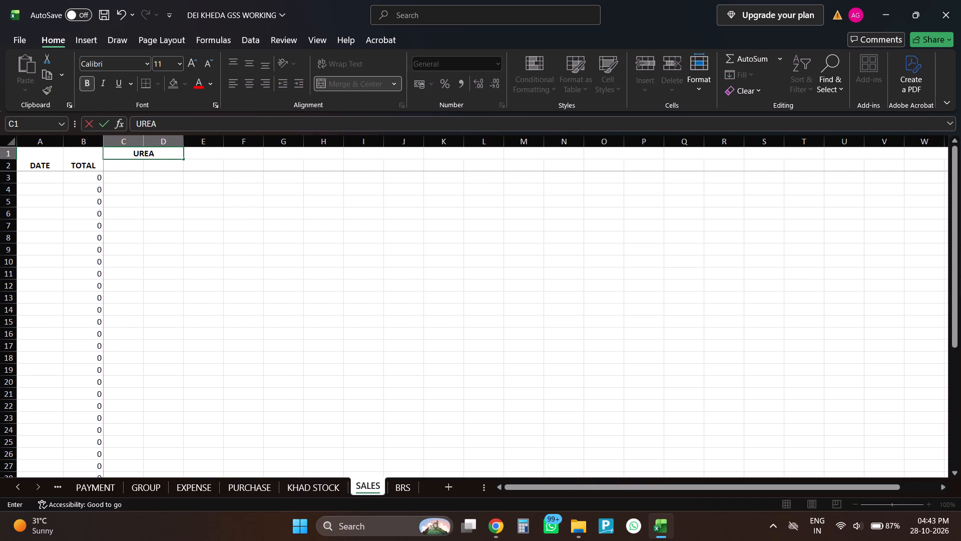
key(Return)
key(Down)
key(Left)
key(Up)
text(QTY)
key(Right)
text(AMT)
key(Return)
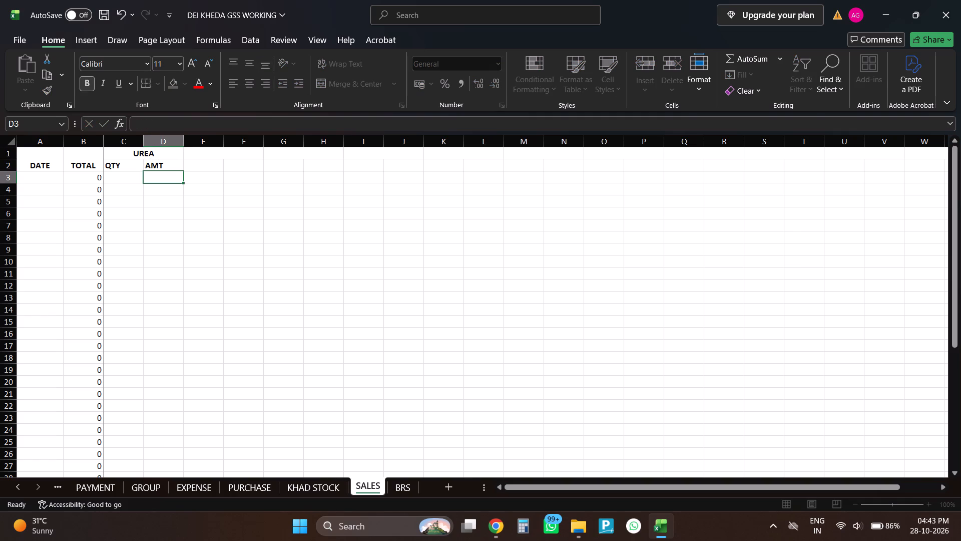
Enter the UREA amount formula +C3*266 in D3.
key(plus)
key(Left)
key(asterisk)
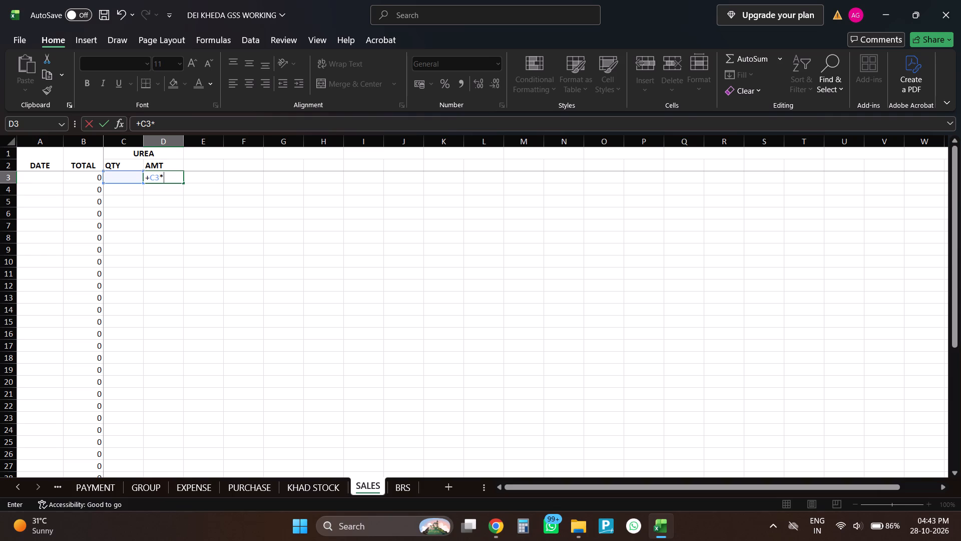
text(266)
key(Return)
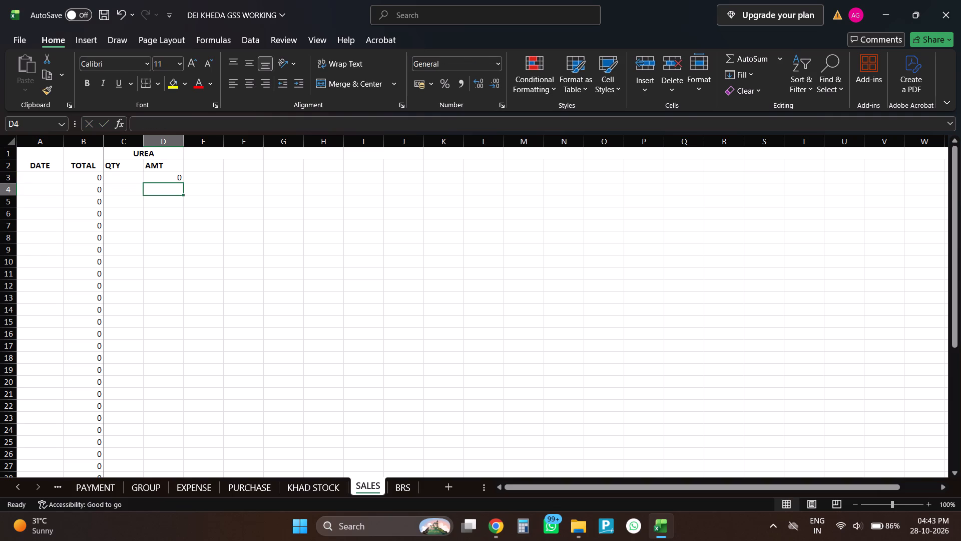
Fill the D3 amount formula down the AMT column to row 41, matching the extent of the TOTAL column.
key(Up)
key(Left)
key(Left)
key(ctrl+Down)
key(Right)
key(Right)
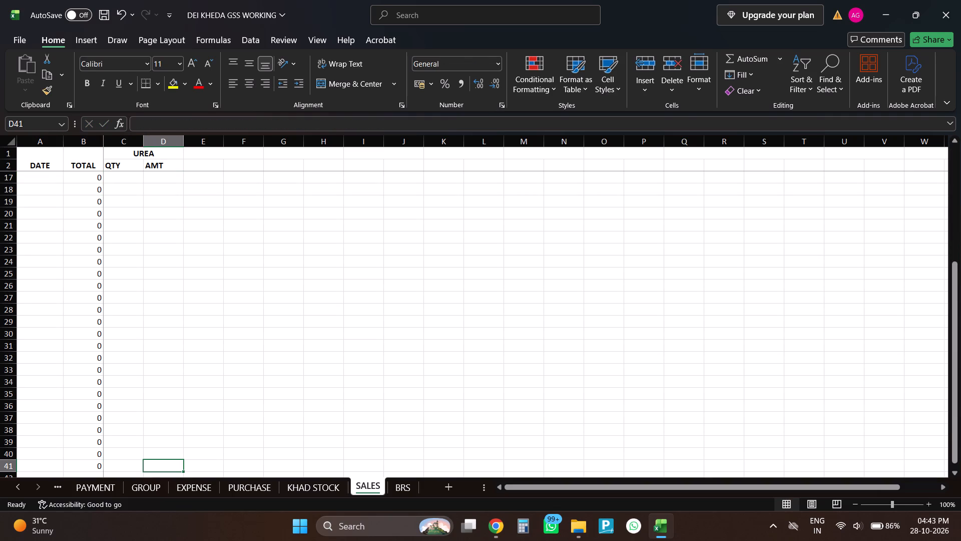
key(ctrl+shift+Up)
key(ctrl+d)
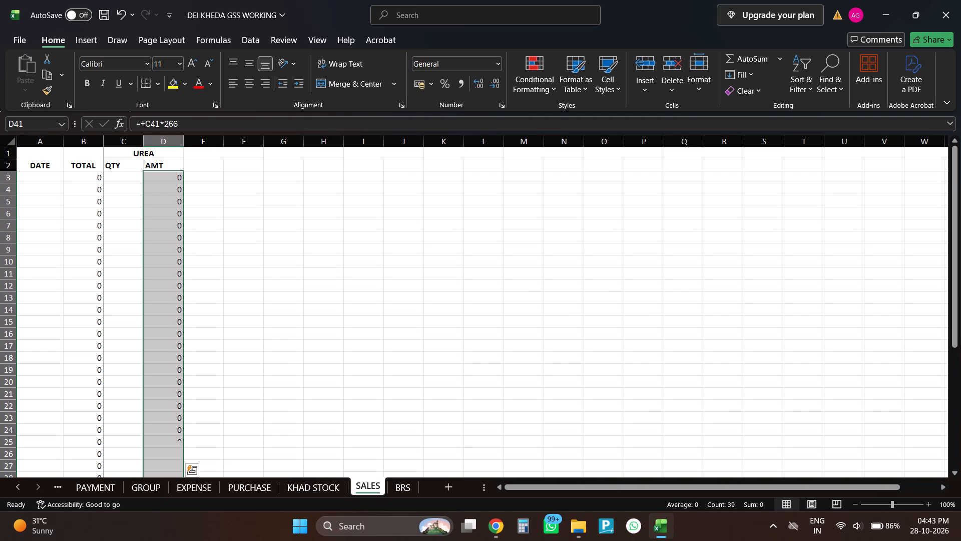
Enter the date 20-11-2025 in A3, the first row of the DATE column.
key(ctrl+Up)
key(Down)
key(Down)
key(Left)
key(Left)
key(Left)
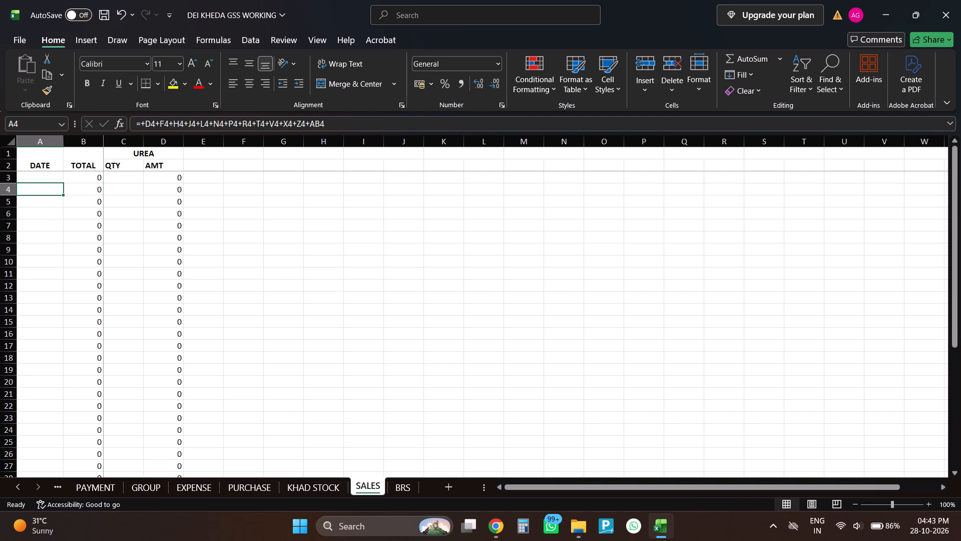
key(Up)
text(20-1-)
key(BackSpace)
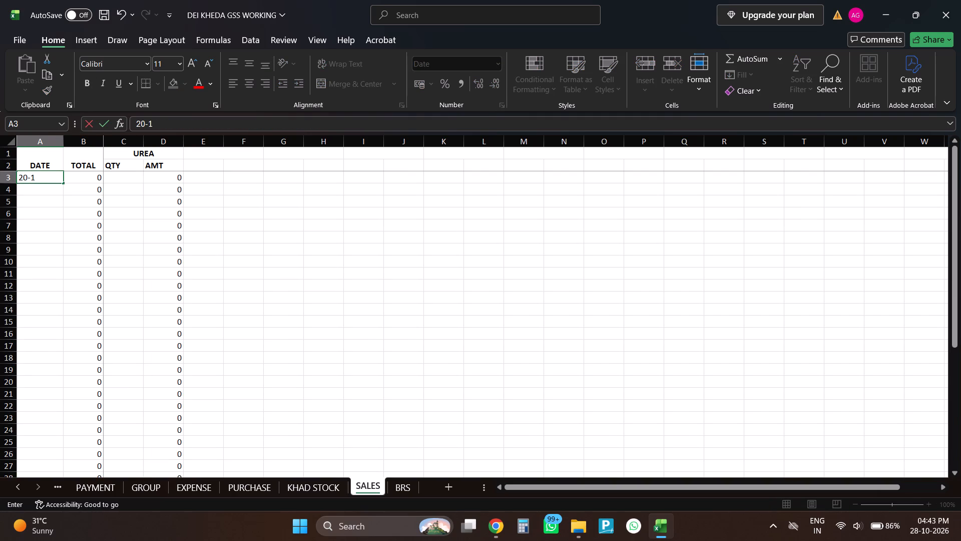
text(1-25)
key(Return)
key(Up)
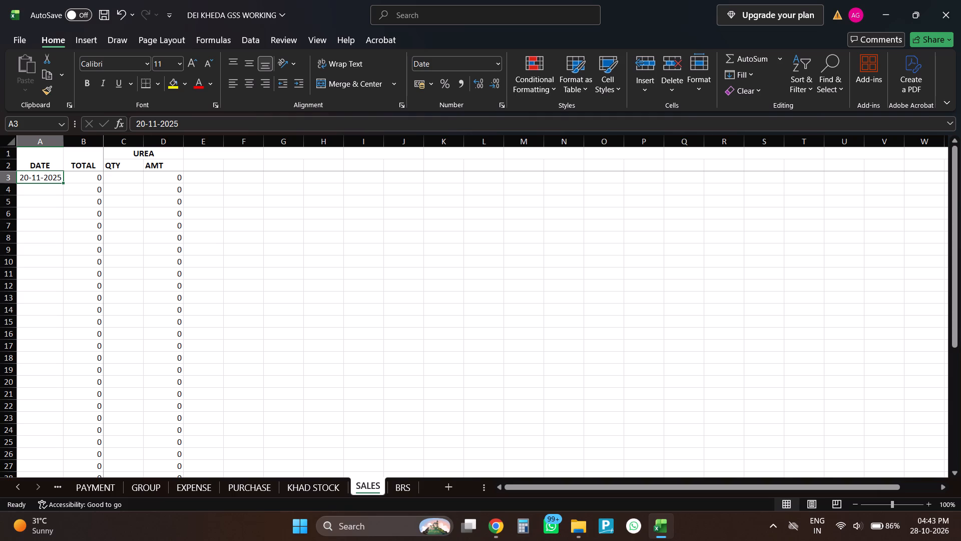
Enter 54 as the UREA quantity in C3 for the 20-11-2025 row.
key(Right)
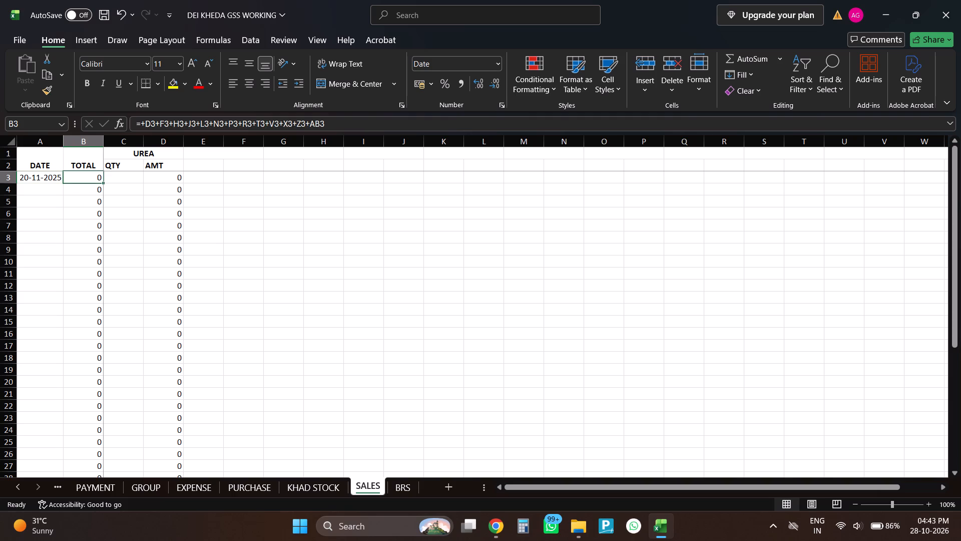
key(Right)
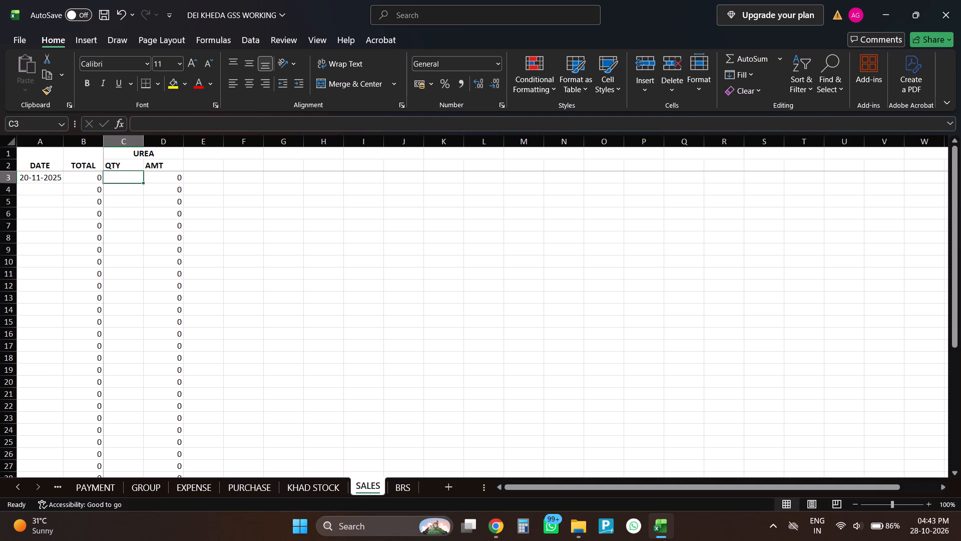
text(54)
key(Return)
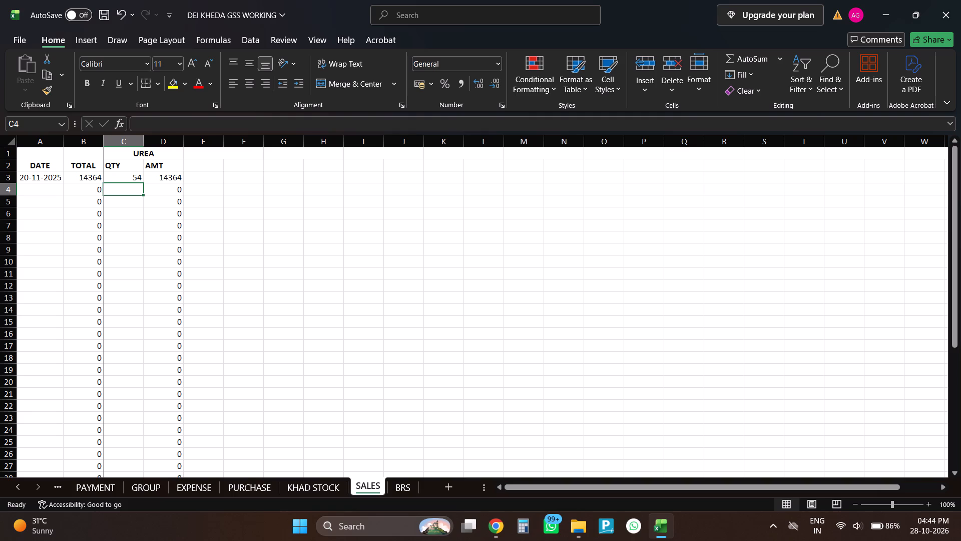
Switch to Calculator, clear it and add up 3+4+3+4+4+4+4.
key(super+2)
key(Escape)
key(Escape)
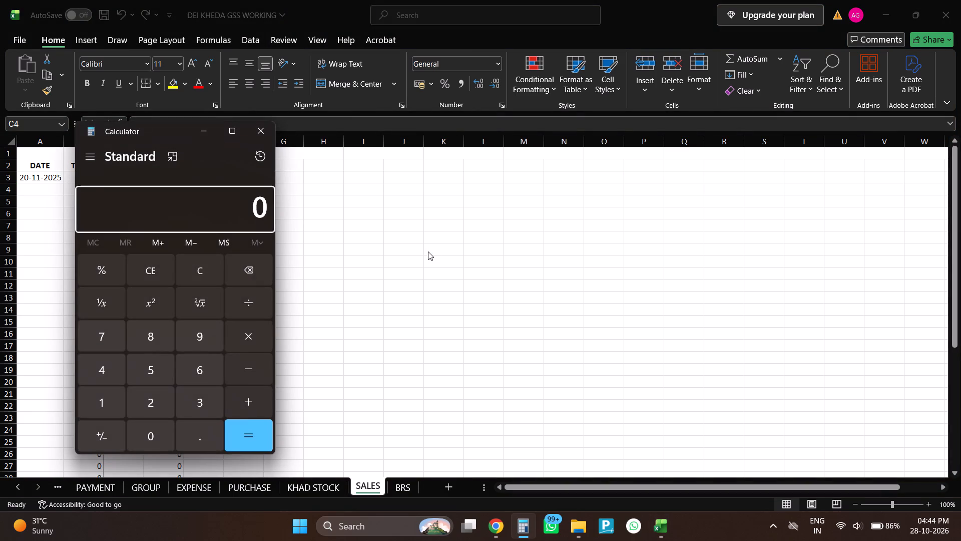
key(Escape)
key(Escape)
key(Escape)
text(3+4+)
text(3+4+4+4+4)
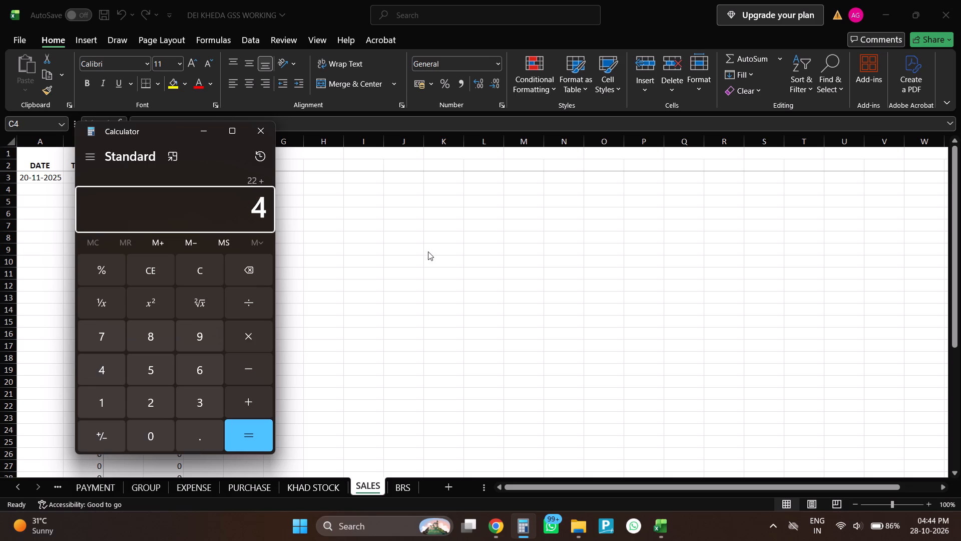
Clear the running sum and calculate 4*12+6 to check the UREA quantity.
key(Escape)
text(4*12+++++++++++++6+++++++)
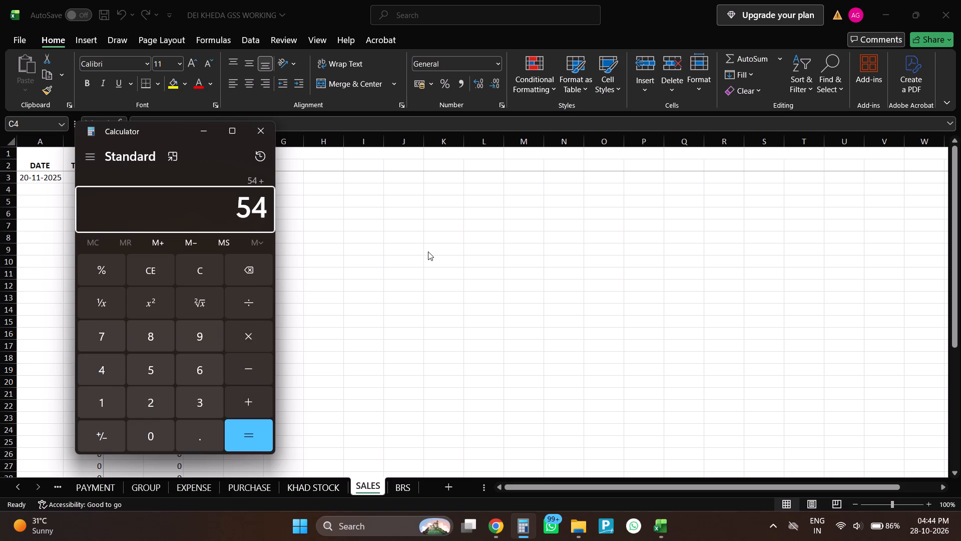
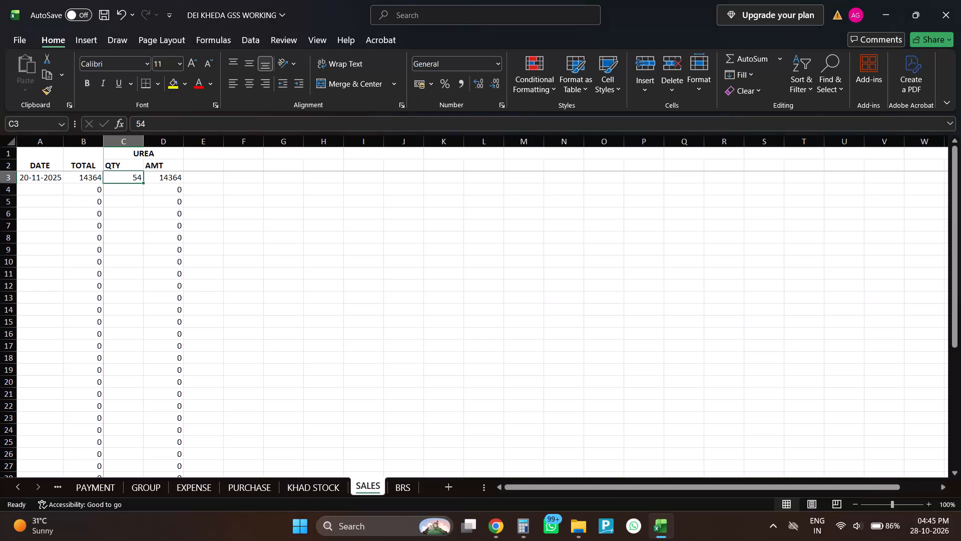
Change the UREA quantity in C3 for the 20-11-2025 row to 450.
text(450)
key(Return)
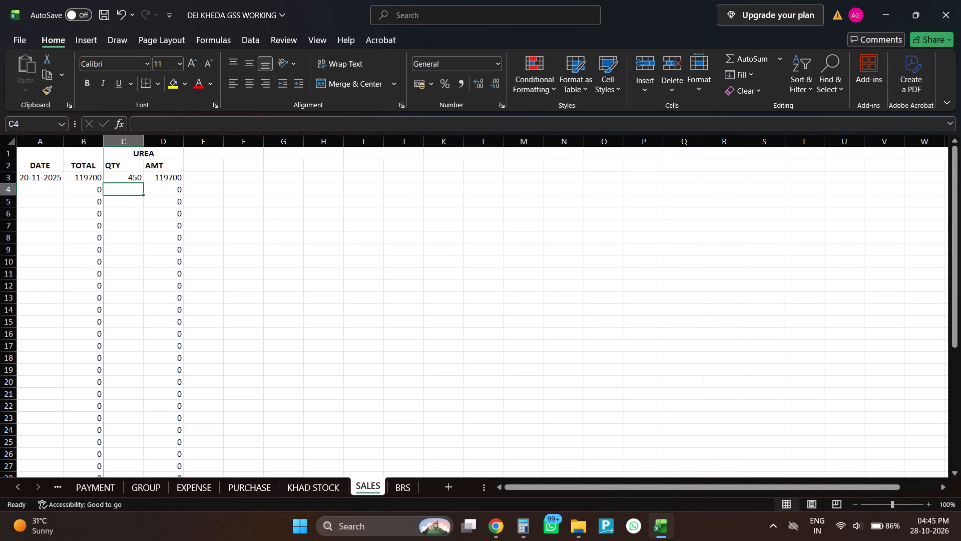
key(Up)
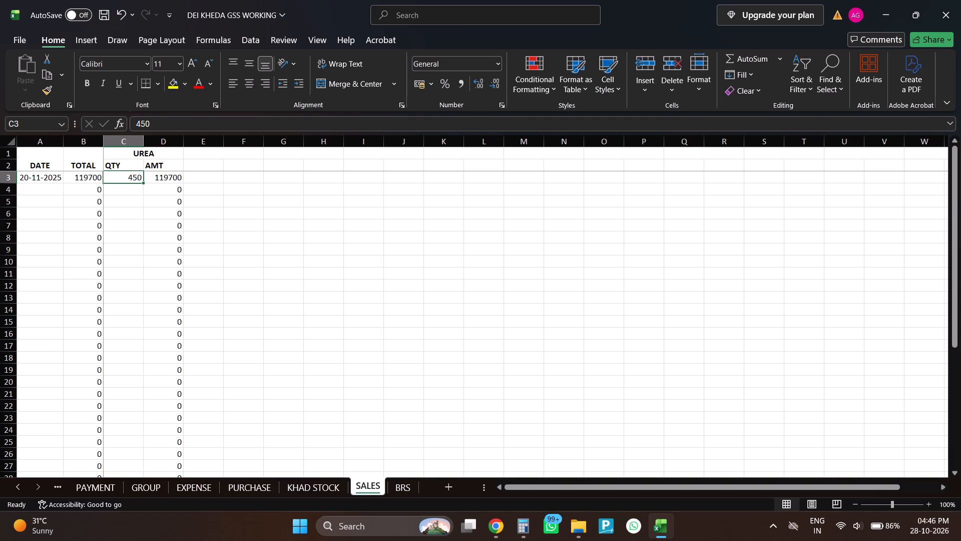
Enter the date 25-11-2025 in A4, the second row of the DATE column.
key(Down)
key(Left)
key(Left)
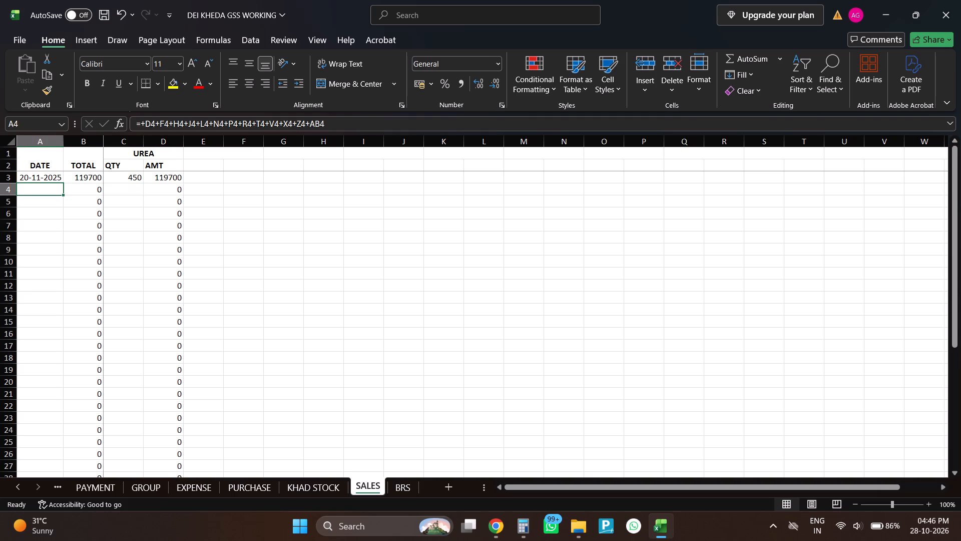
text(25-11-25)
key(Return)
key(Up)
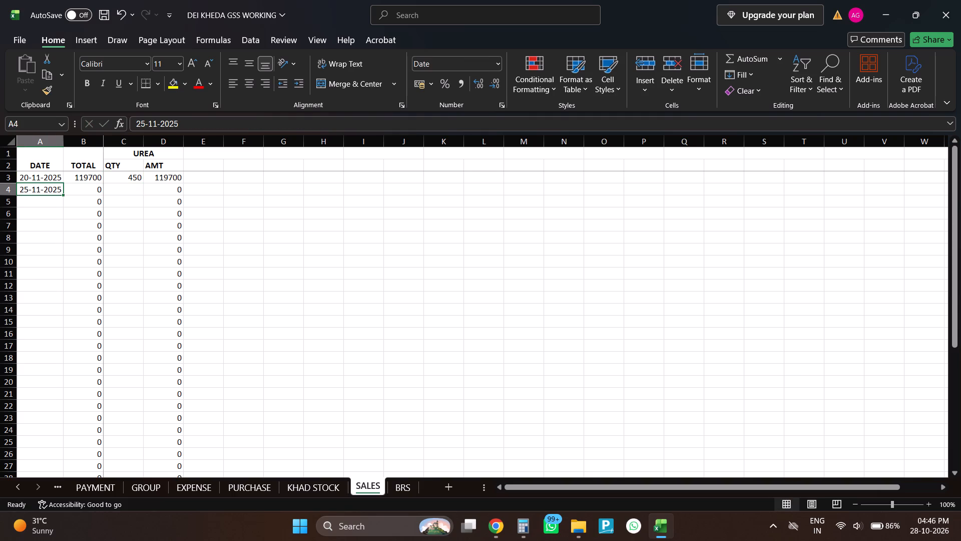
key(Right)
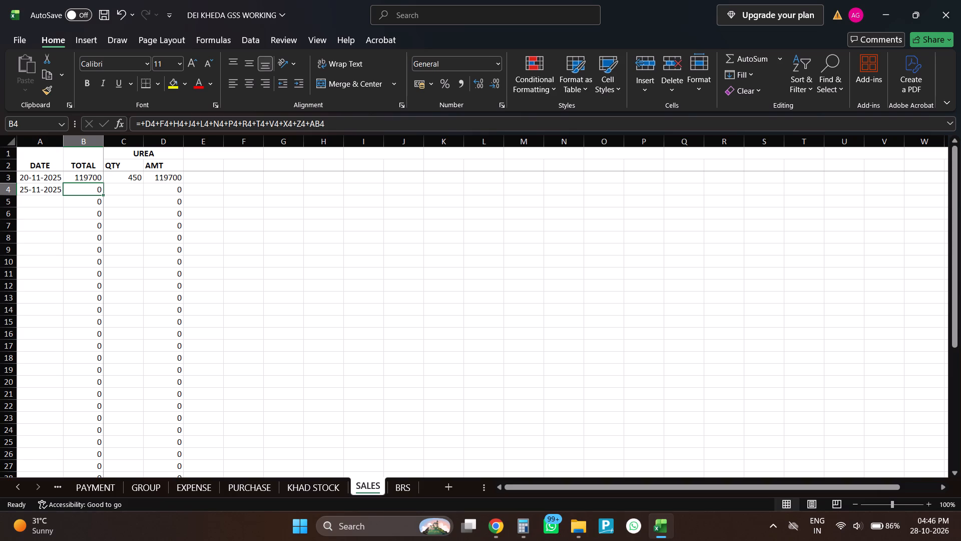
Switch to Chrome, start the suggested YouTube video "Dekho Na" by Novice Records, and return to the Excel workbook.
key(alt+Tab)
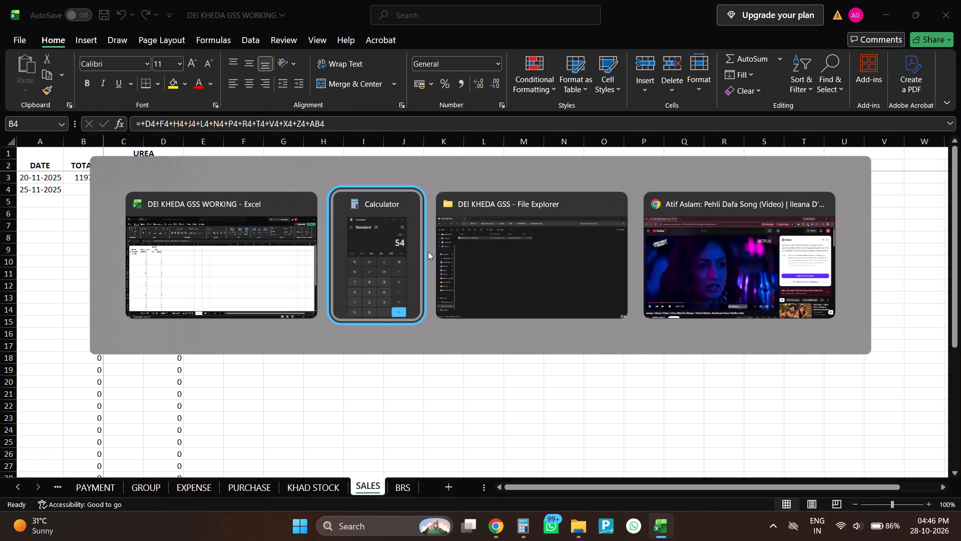
key(alt+Tab)
key(alt+Tab)
scroll(445, 242, down, 4)
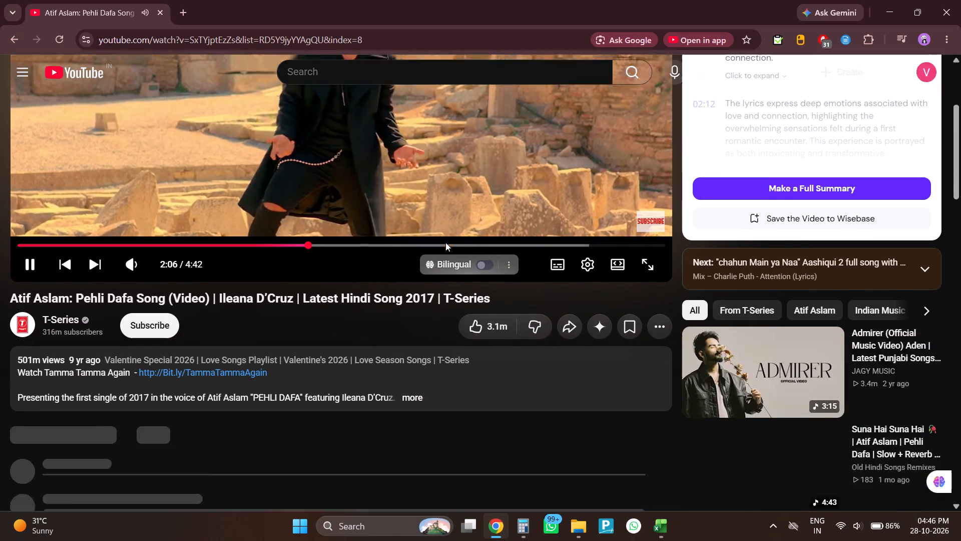
scroll(454, 275, down, 3)
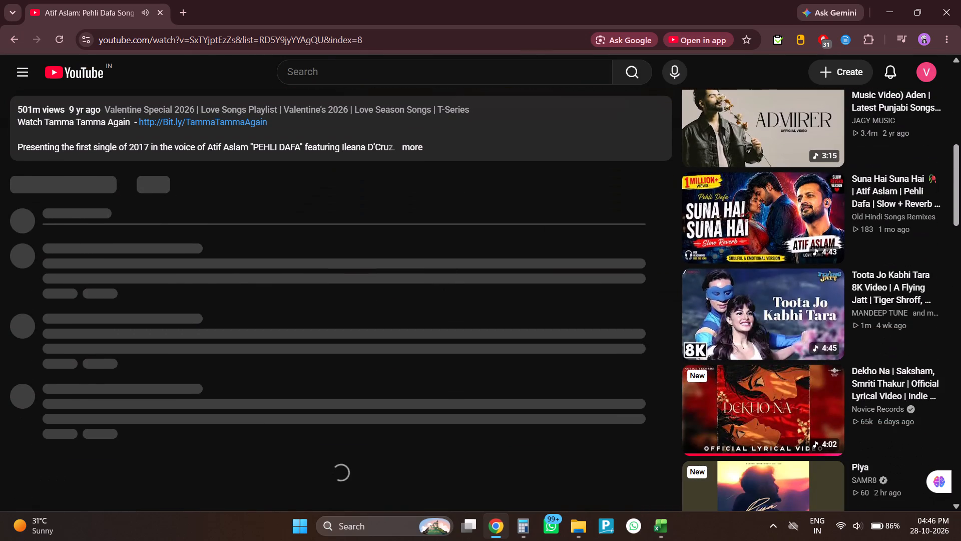
scroll(573, 294, down, 3)
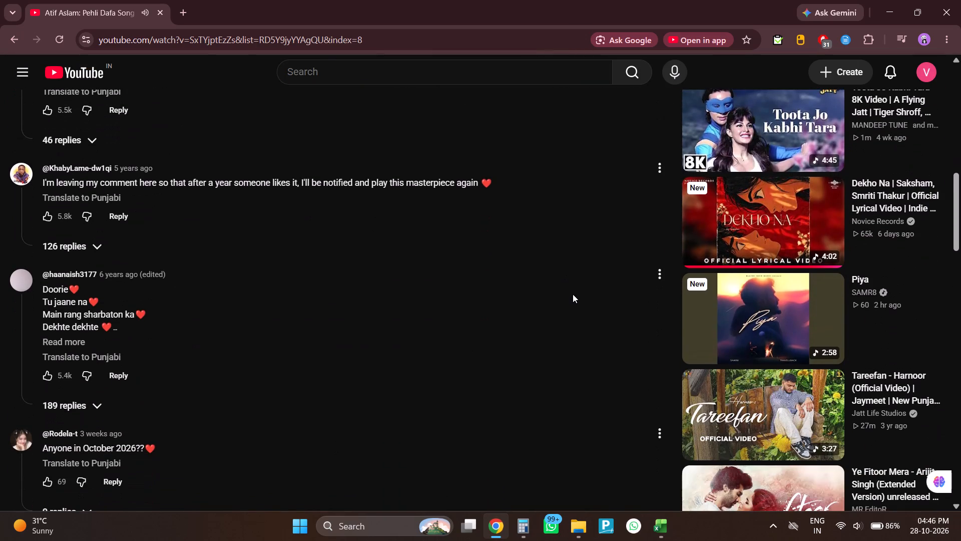
click(759, 222)
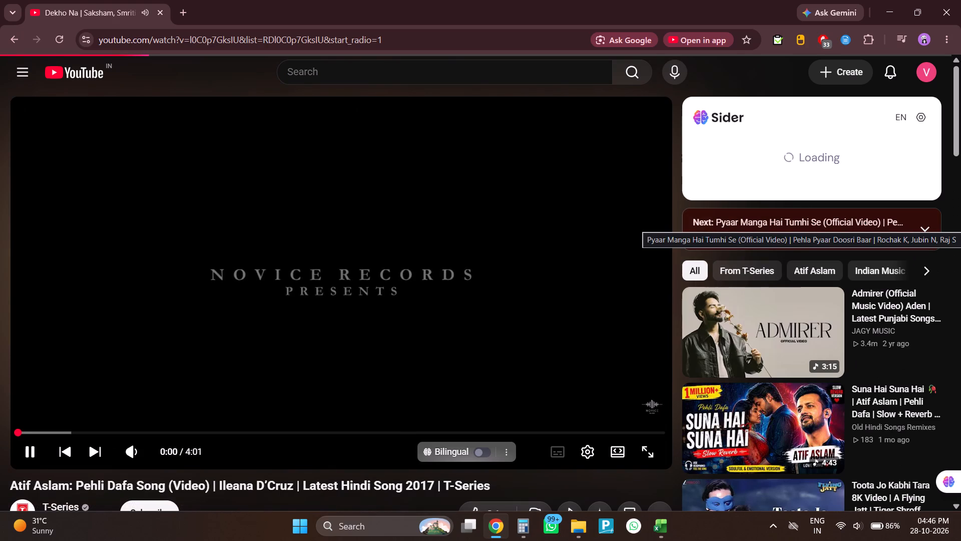
key(alt+Tab)
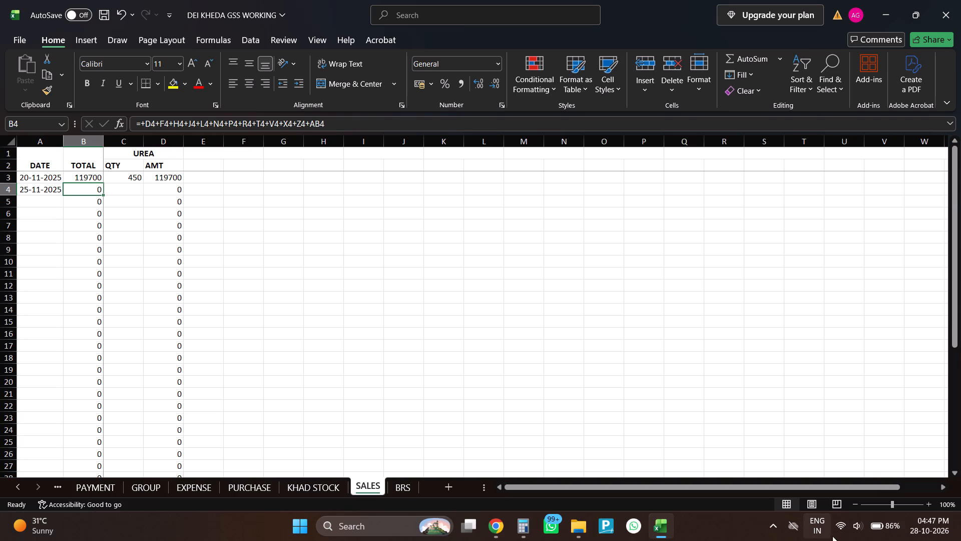
Adjust the system sound volume for the playing music and return to the SALES sheet.
click(851, 526)
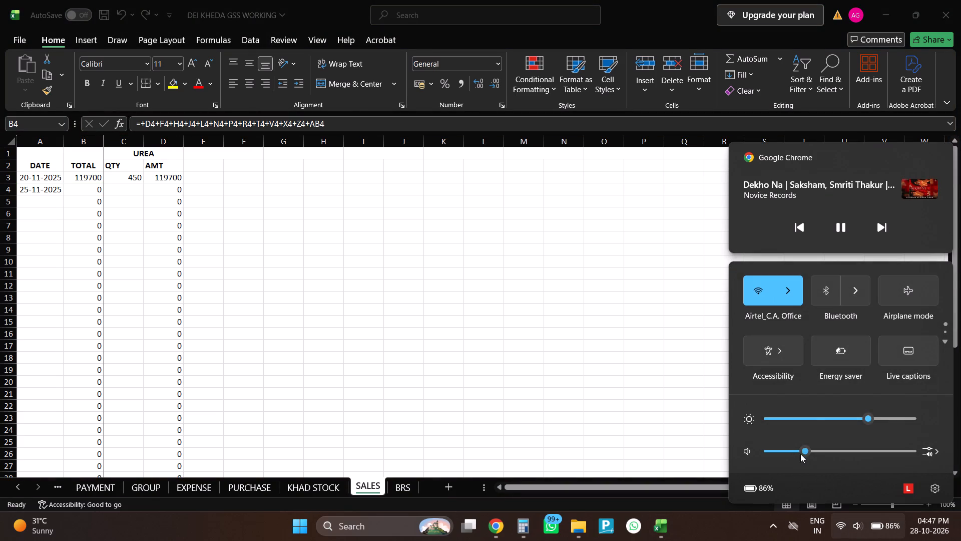
click(804, 449)
click(553, 191)
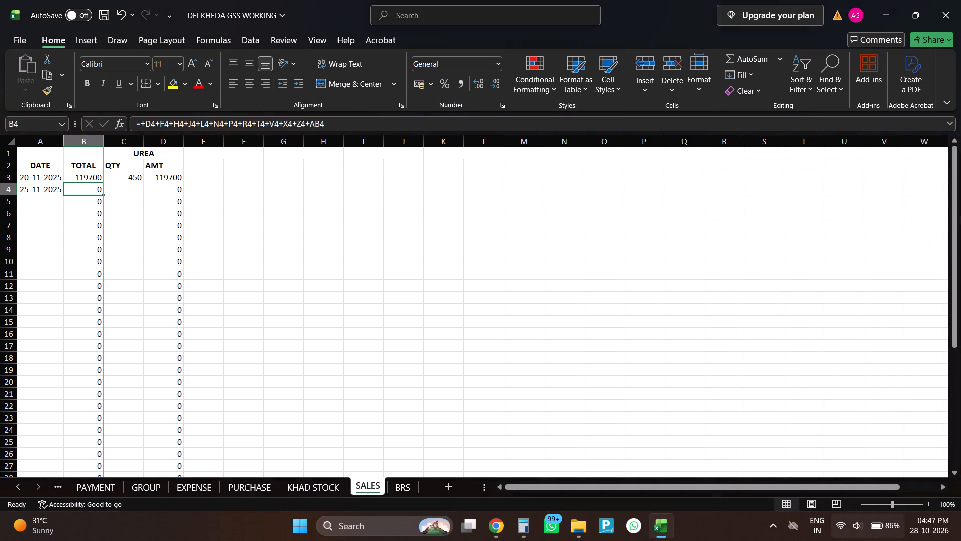
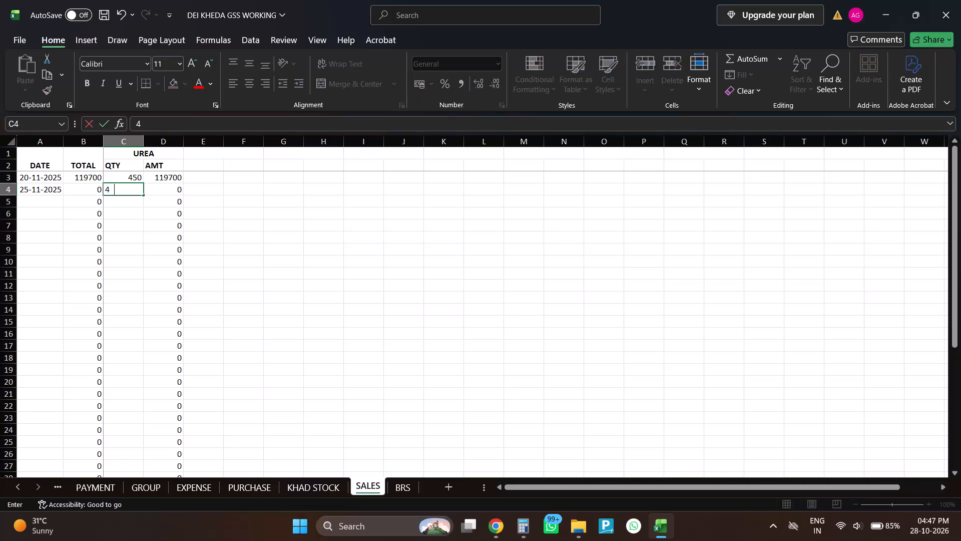
Enter 400 as the UREA quantity in C4 for the 25-11-2025 row.
key(Return)
Add the SUPER product heading in E1 with QTY in E2 and AMT in F2 beneath it.
key(Up)
key(Right)
key(Right)
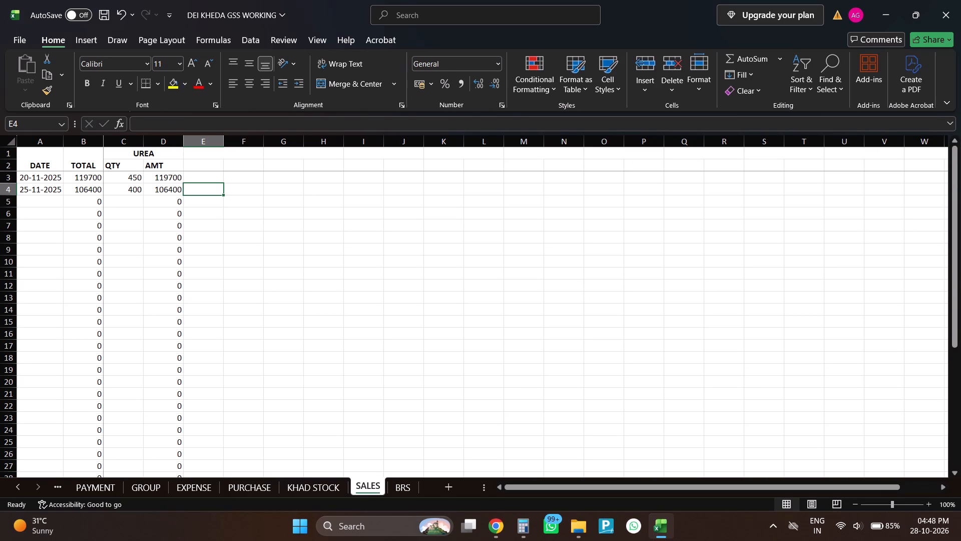
key(Up)
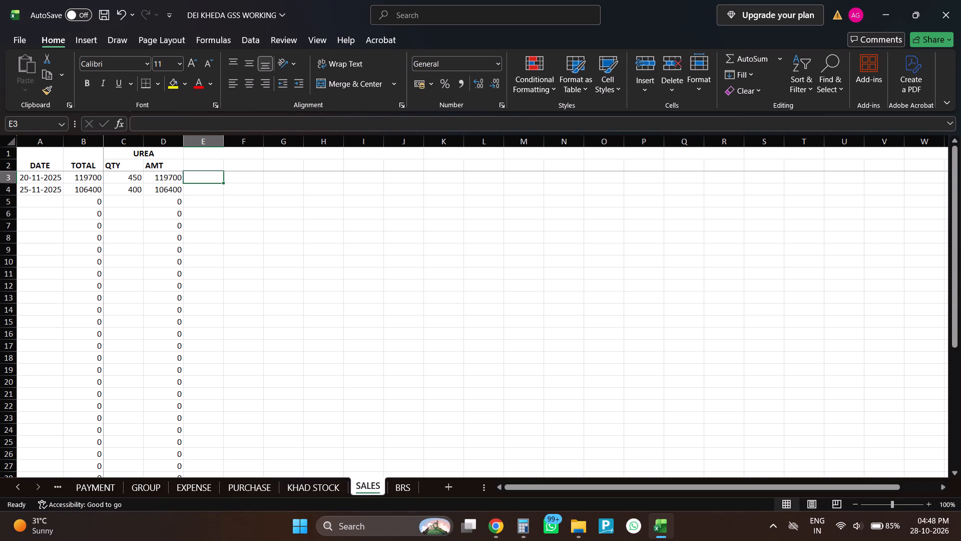
key(Up)
key(Up)
text(SUPER)
key(Return)
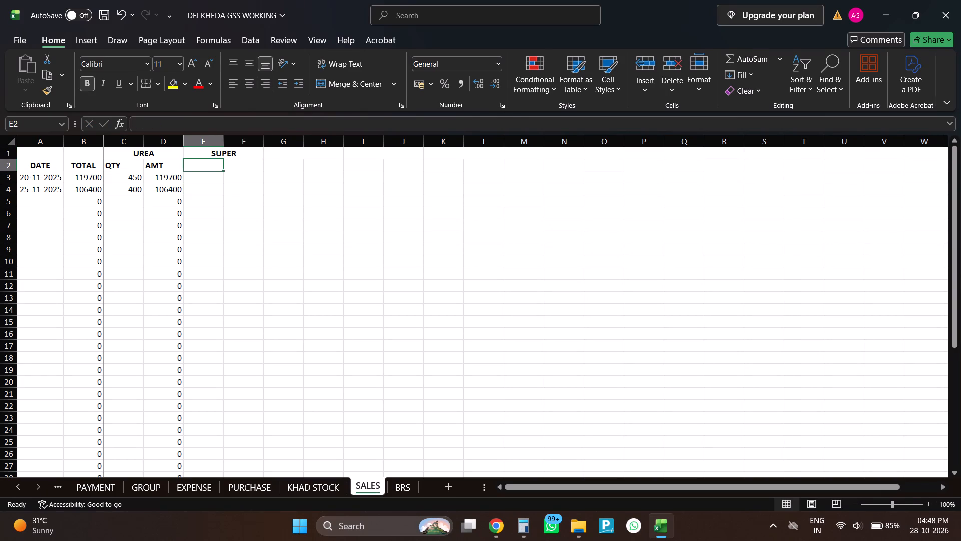
key(q)
text(TY)
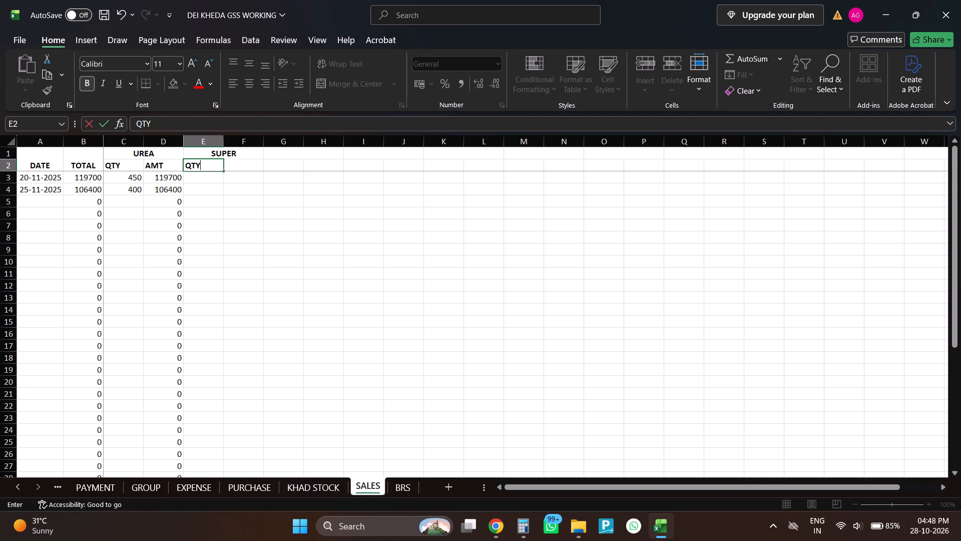
key(Right)
key(a)
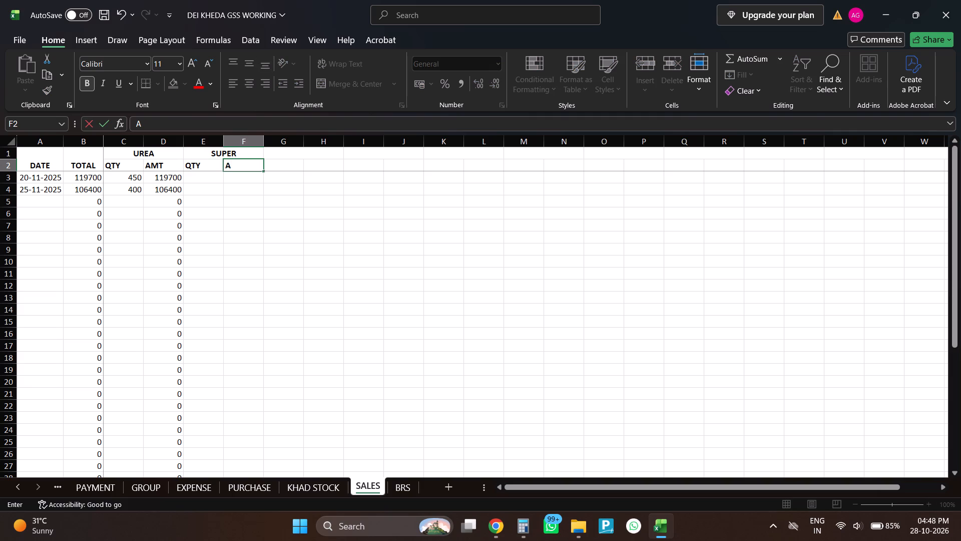
text(MT)
key(Return)
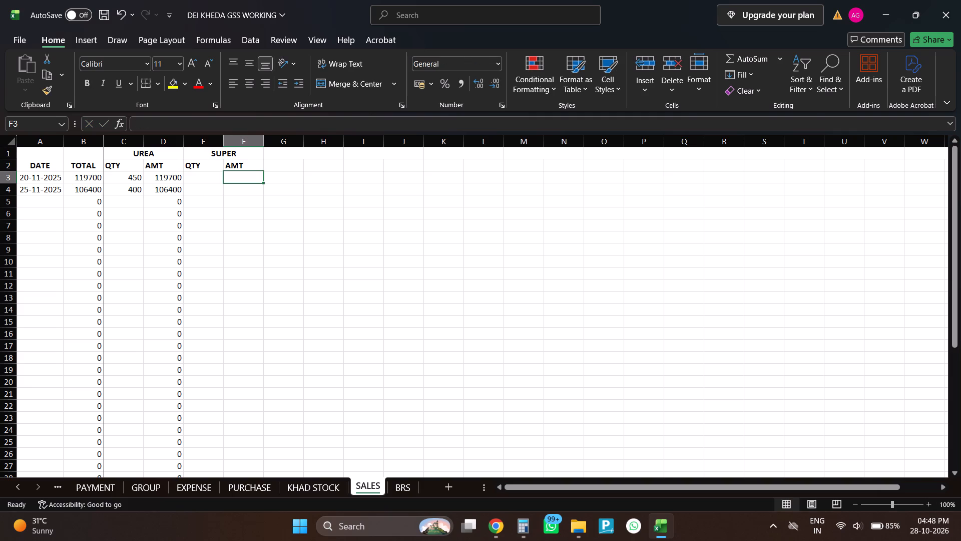
Enter the SUPER AMT formula +E3*650 in F3 and fill it down to F4.
key(Down)
key(Left)
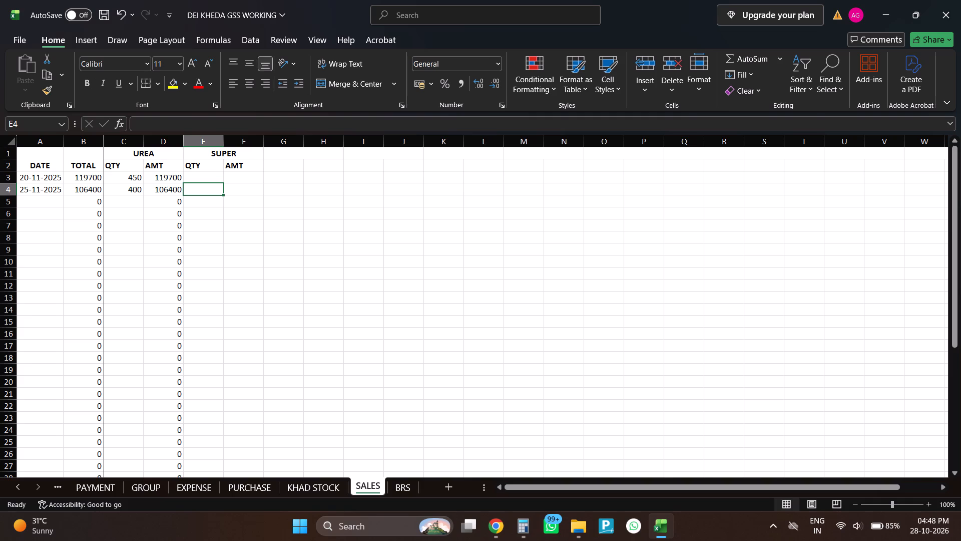
key(Up)
key(Right)
key(plus)
key(Left)
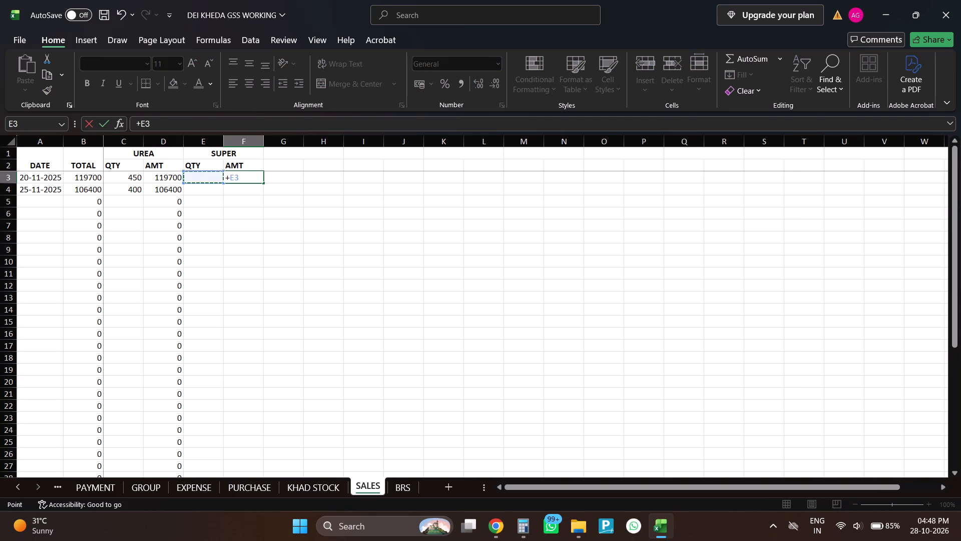
text(*650)
key(Return)
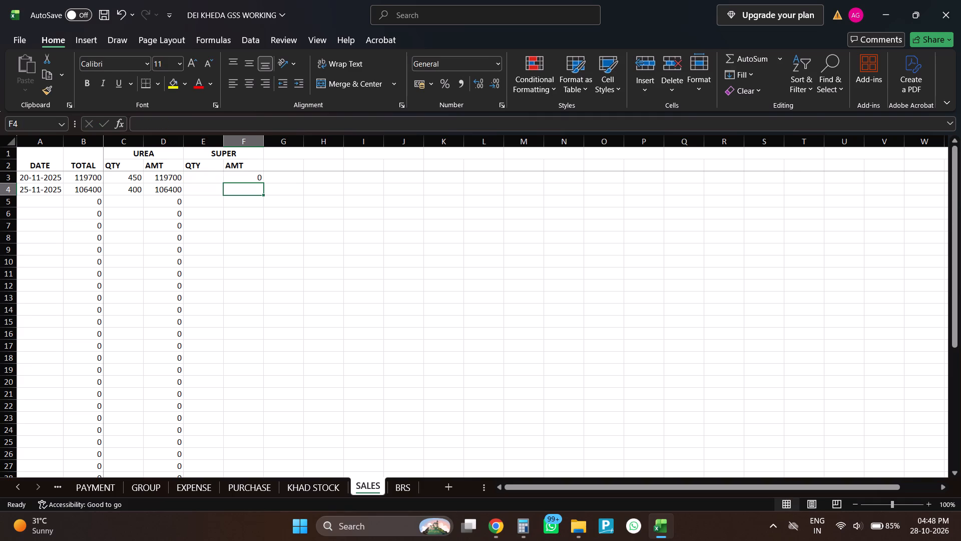
key(ctrl+d)
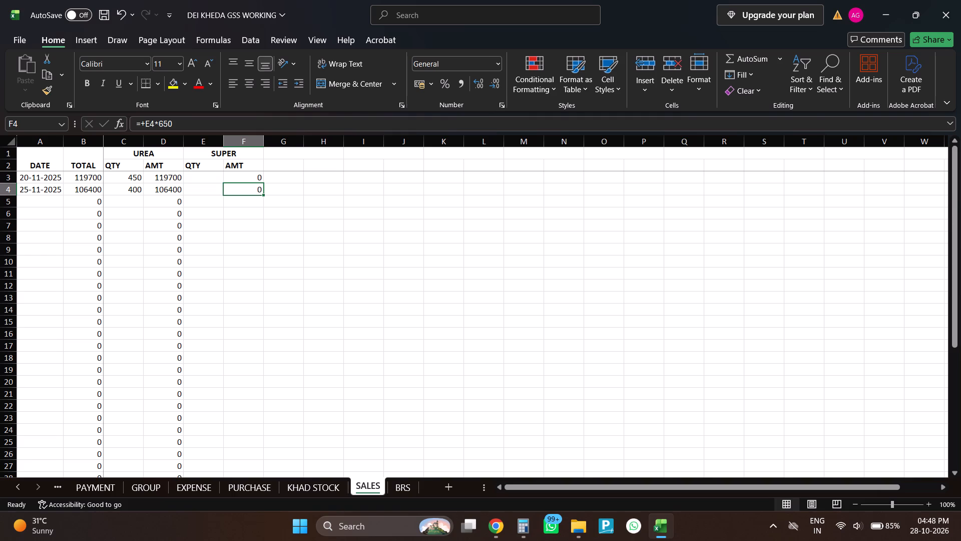
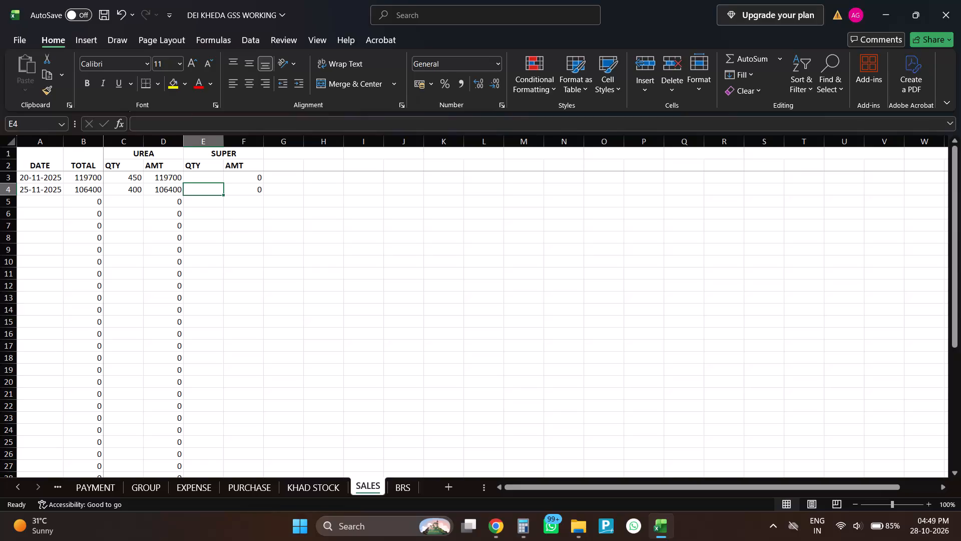
Enter the SUPER quantity as +32+10 in E4 for the 25-11-2025 row.
text(+32+)
text(10)
key(Return)
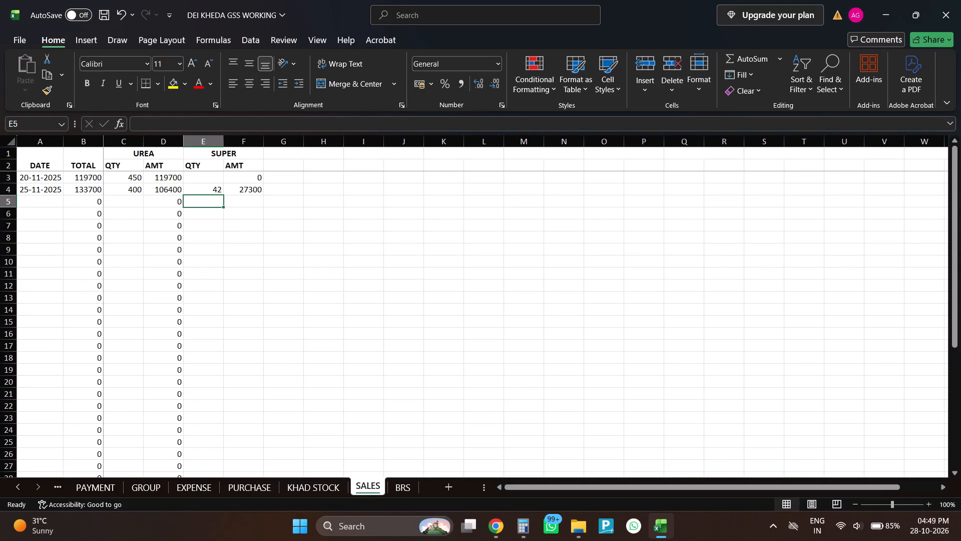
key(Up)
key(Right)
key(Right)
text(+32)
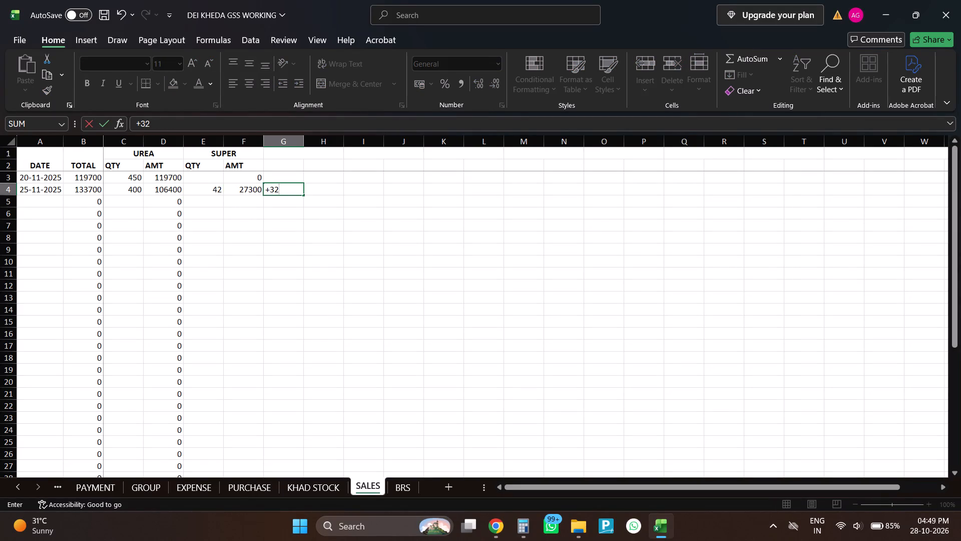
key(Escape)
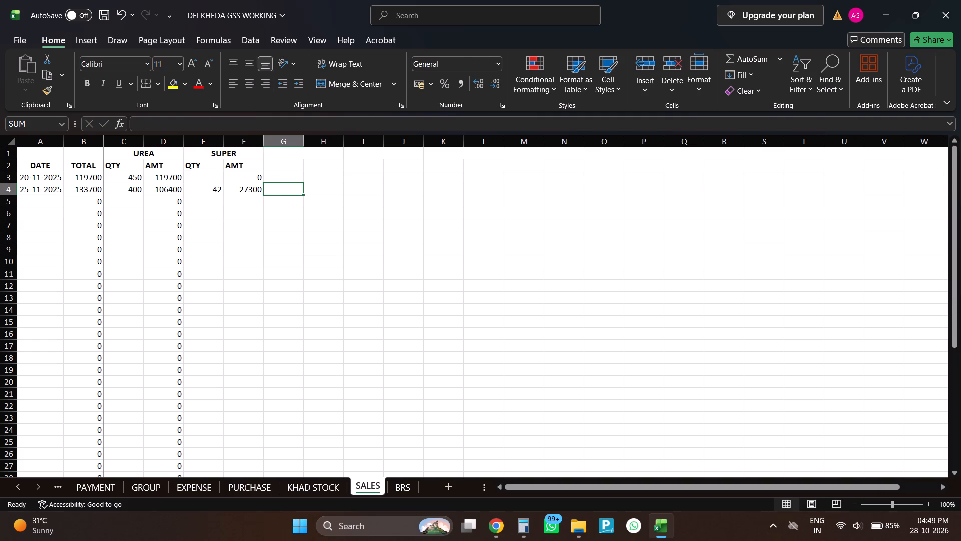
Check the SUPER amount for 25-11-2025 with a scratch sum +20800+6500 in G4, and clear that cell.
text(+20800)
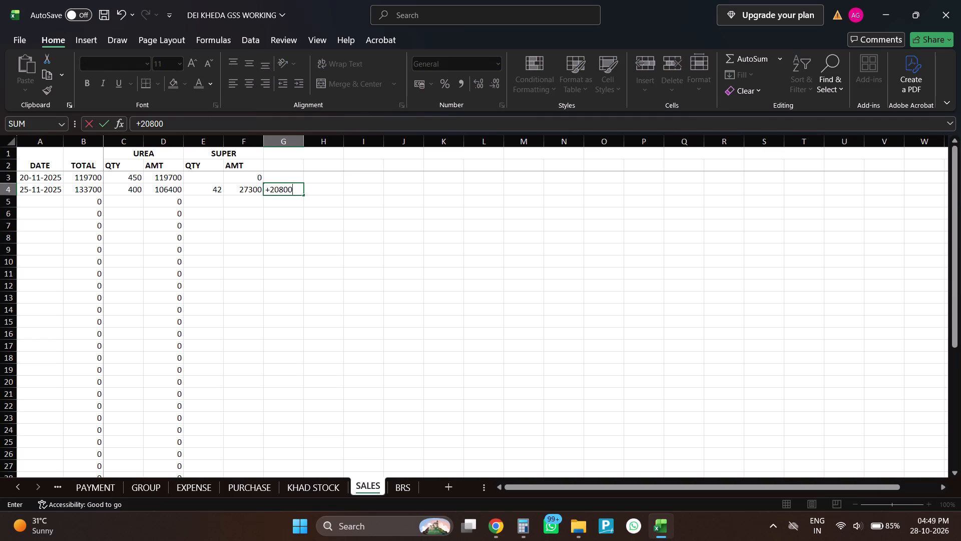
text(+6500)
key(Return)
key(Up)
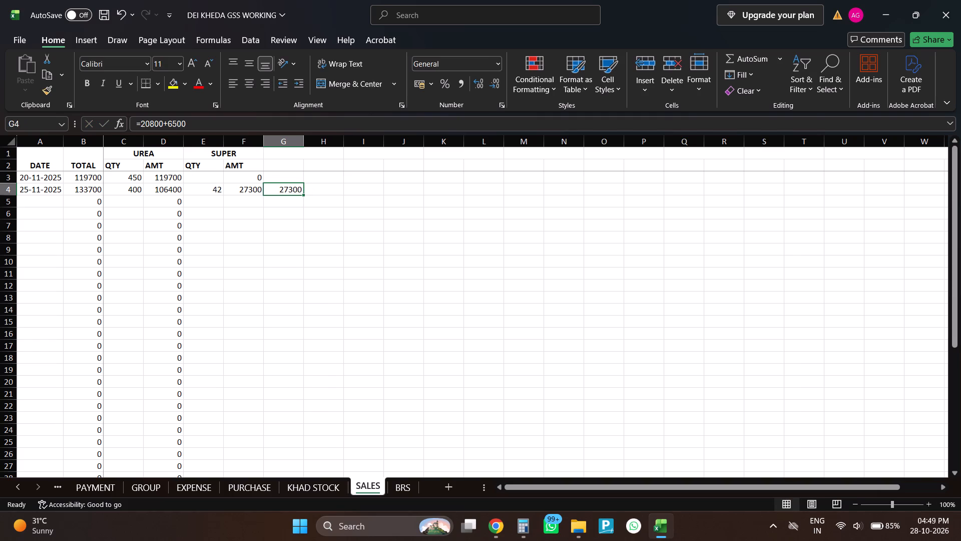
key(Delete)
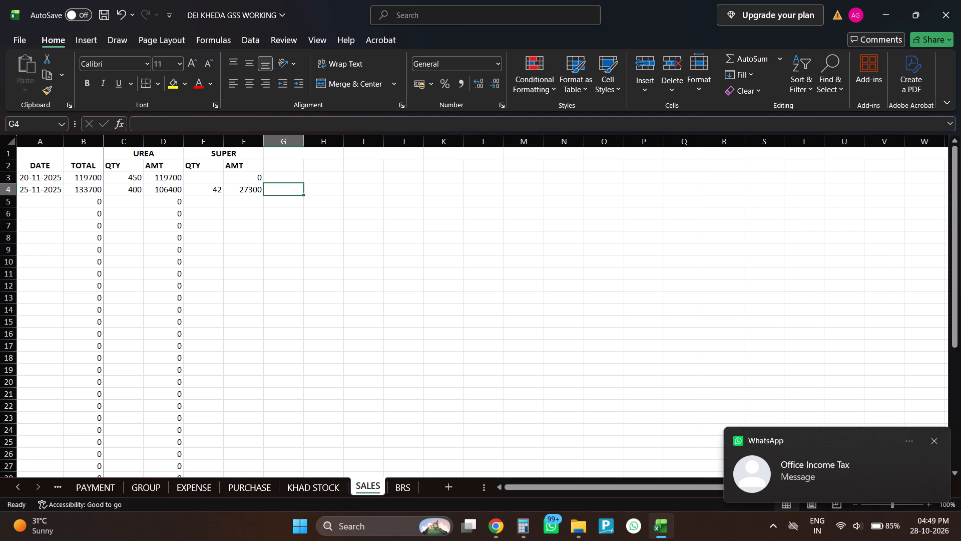
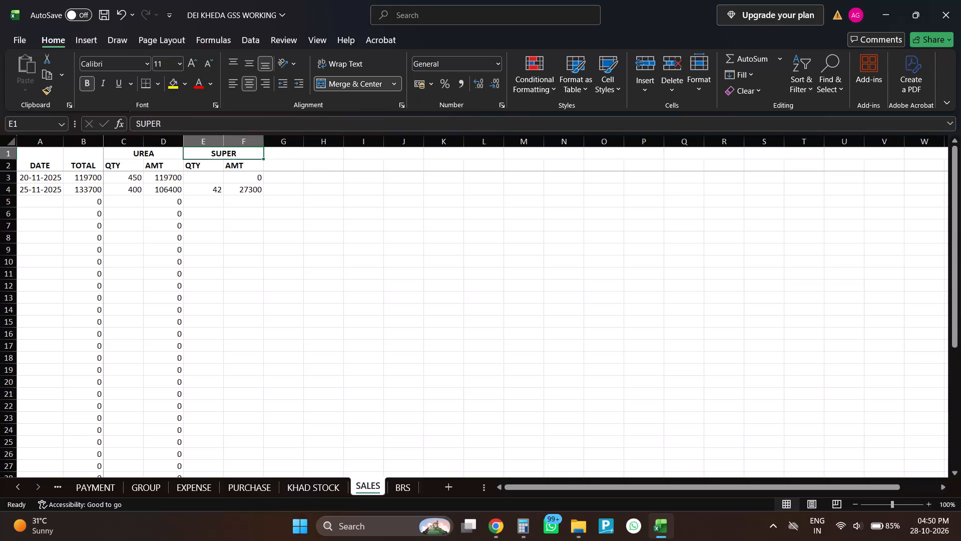
Rename the product heading in merged cell E1 as RHIZOSUPER.
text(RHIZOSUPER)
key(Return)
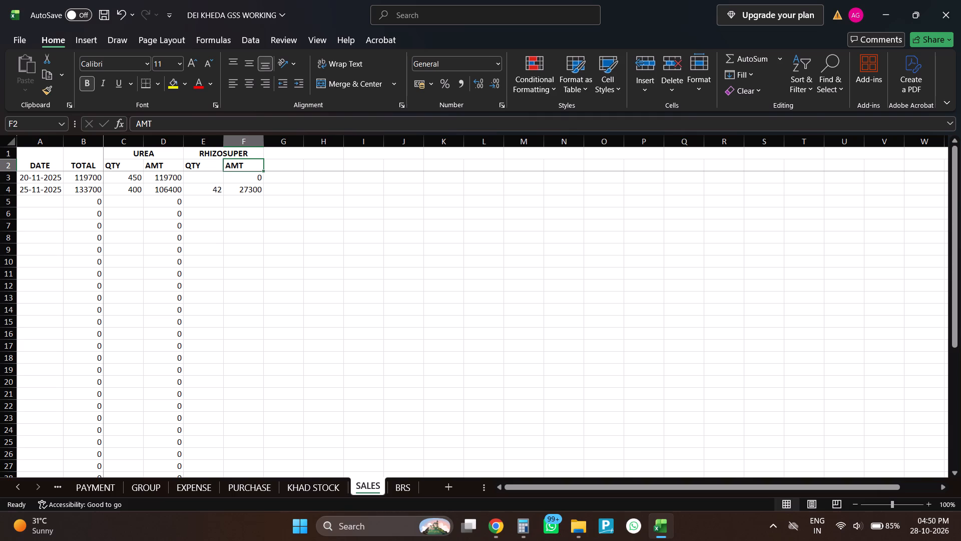
Add a ZINC heading in G1 with QTY and AMT subheadings in G2 and H2.
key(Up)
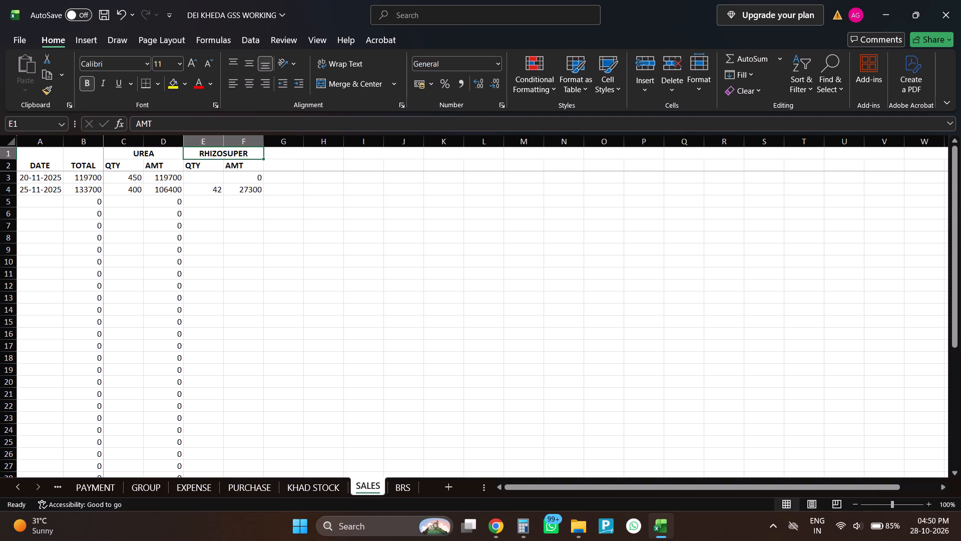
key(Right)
text(ZINC)
key(Return)
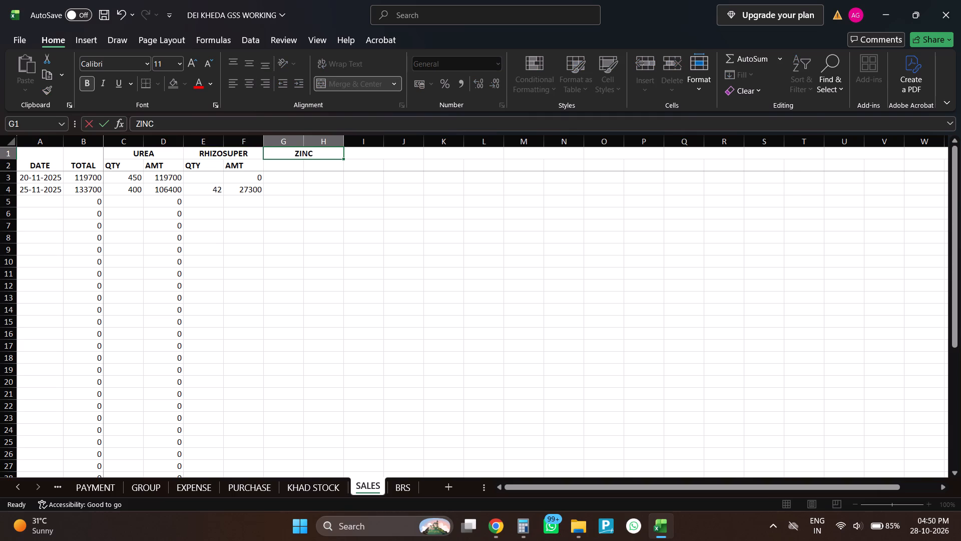
text(QTY)
key(Right)
text(AMT)
key(Return)
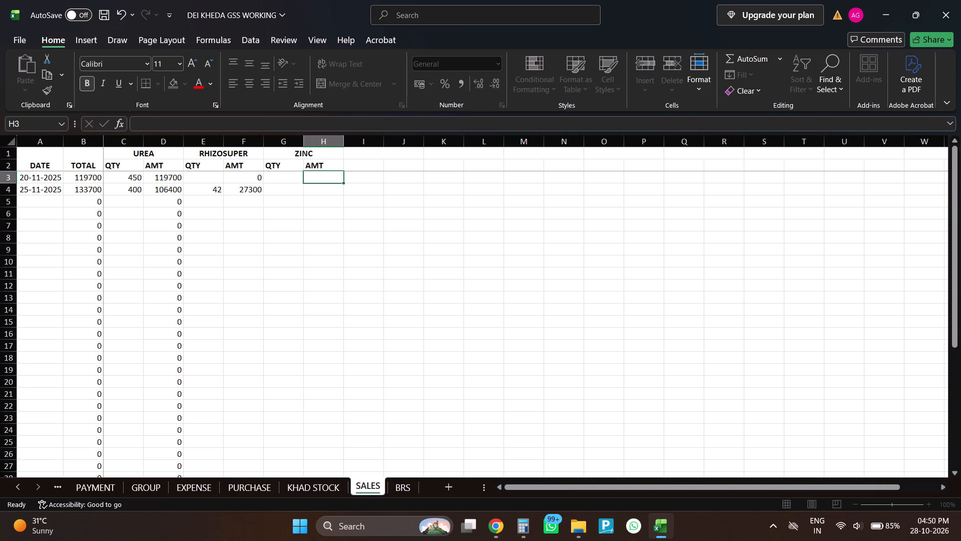
Enter the ZINC amount formula +G3*550 in H3 and fill it down to H4.
key(plus)
key(Left)
key(asterisk)
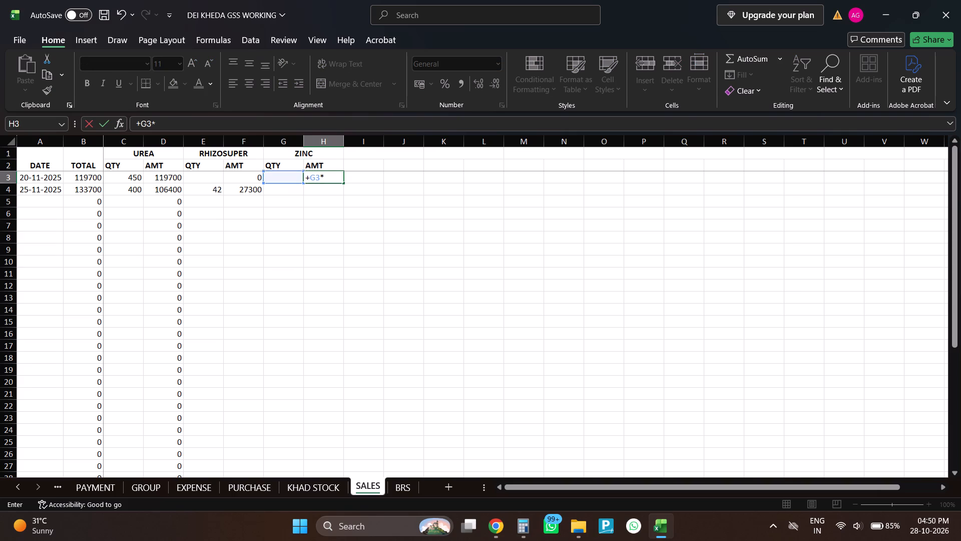
text(550)
key(Return)
key(ctrl+d)
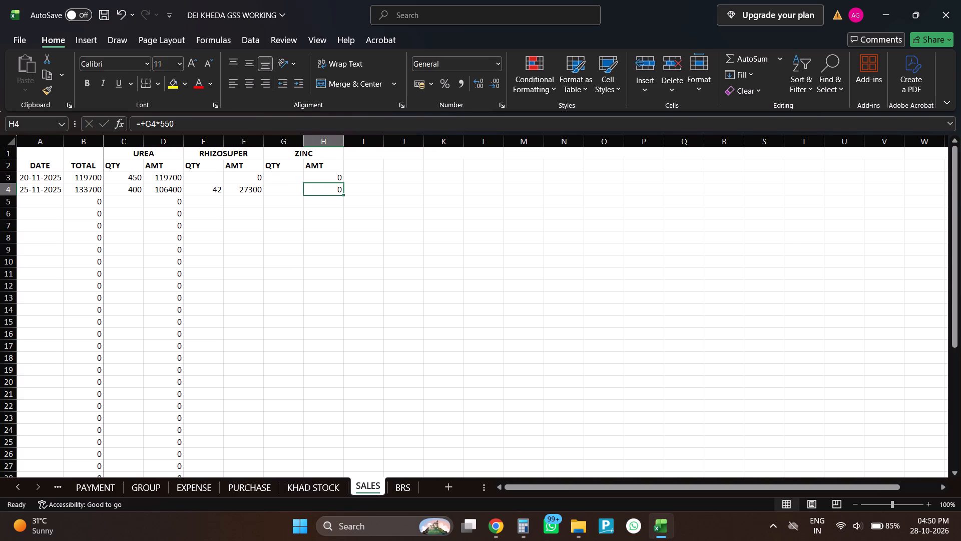
Enter the ZINC quantity 5 in G4 for the 25-11-2025 row.
key(Left)
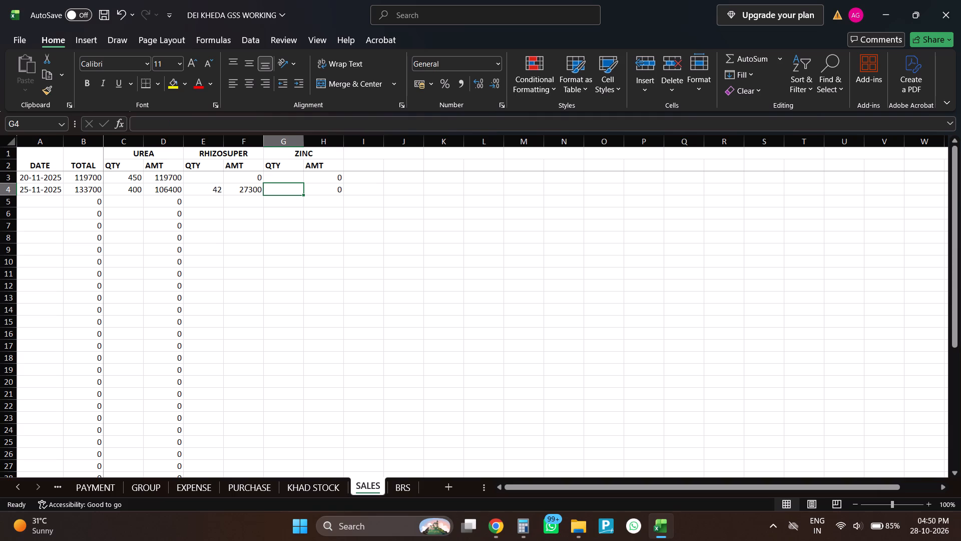
key(5)
key(Return)
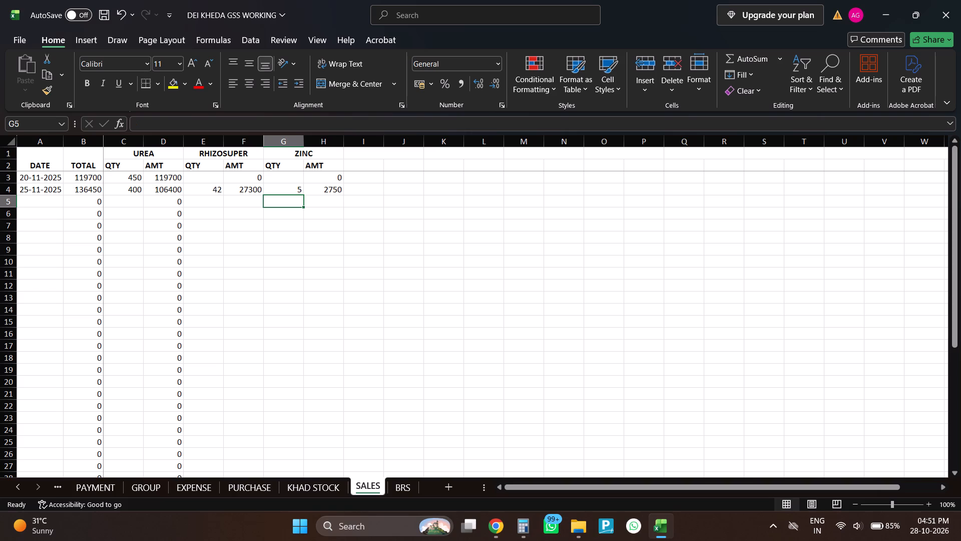
Add a NANO DAP heading in I1 with QTY and AMT subheadings in I2 and J2.
key(Up)
key(Up)
key(Up)
key(Up)
key(Right)
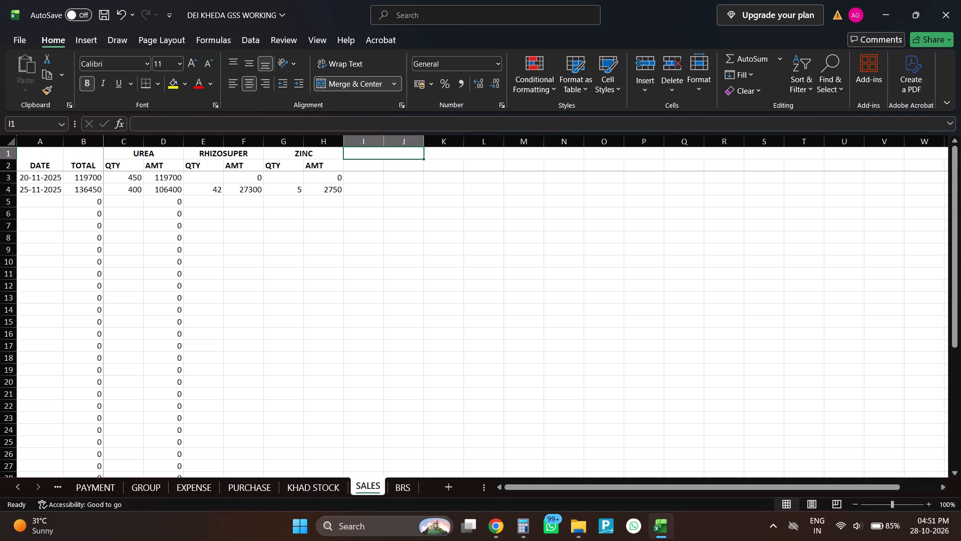
text(NANO DAP)
key(Return)
text(QTY)
key(Return)
key(Up)
key(Right)
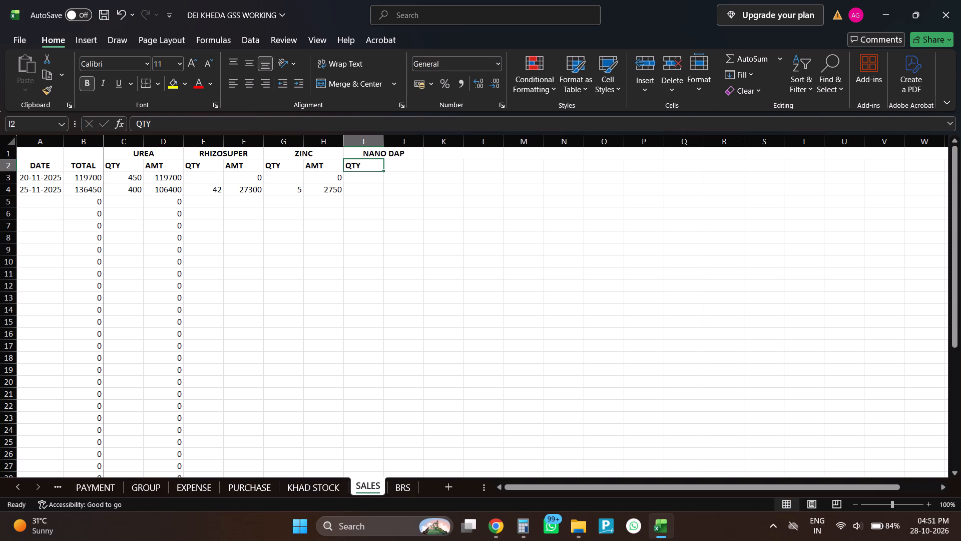
text(AMT)
key(Return)
Enter the NANO DAP amount formula +I3*600 in J3 and fill it down to J4.
key(plus)
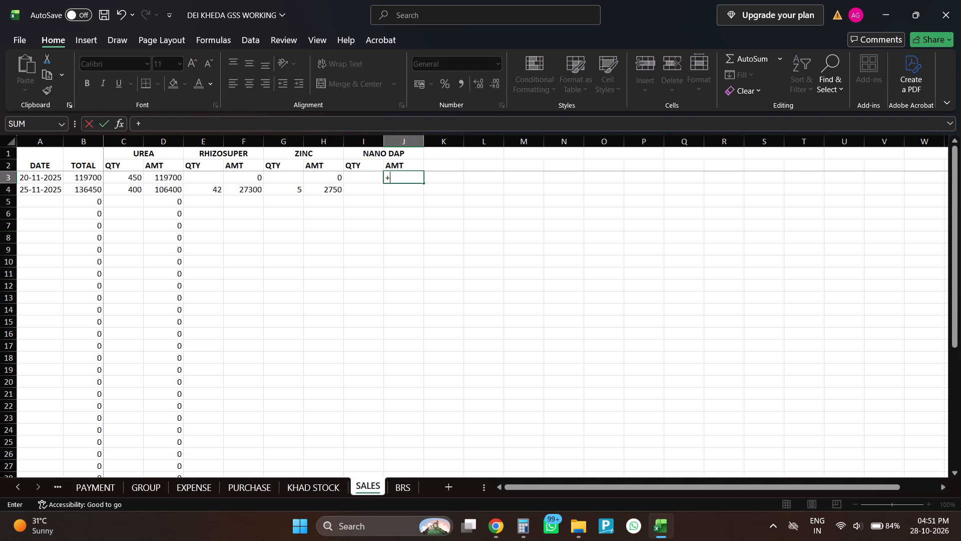
key(Left)
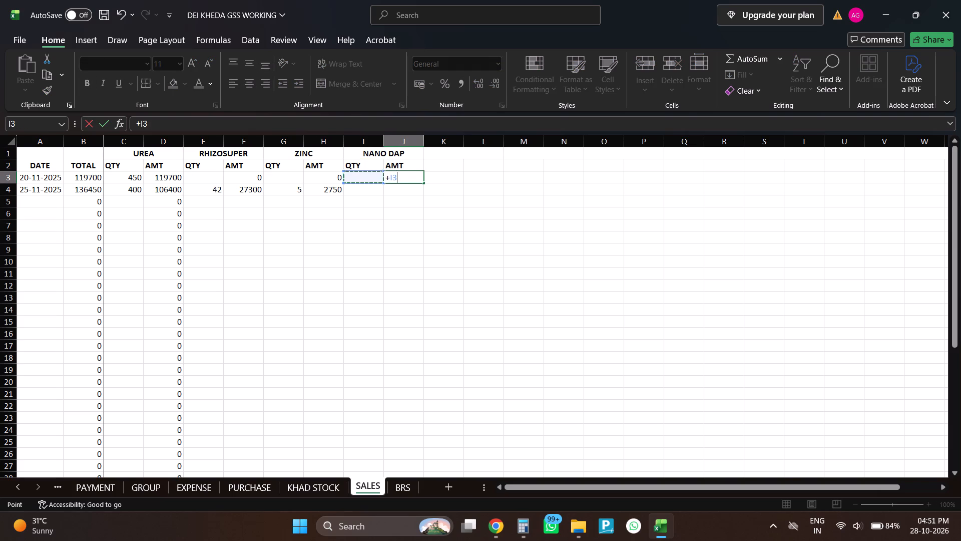
key(asterisk)
text(600)
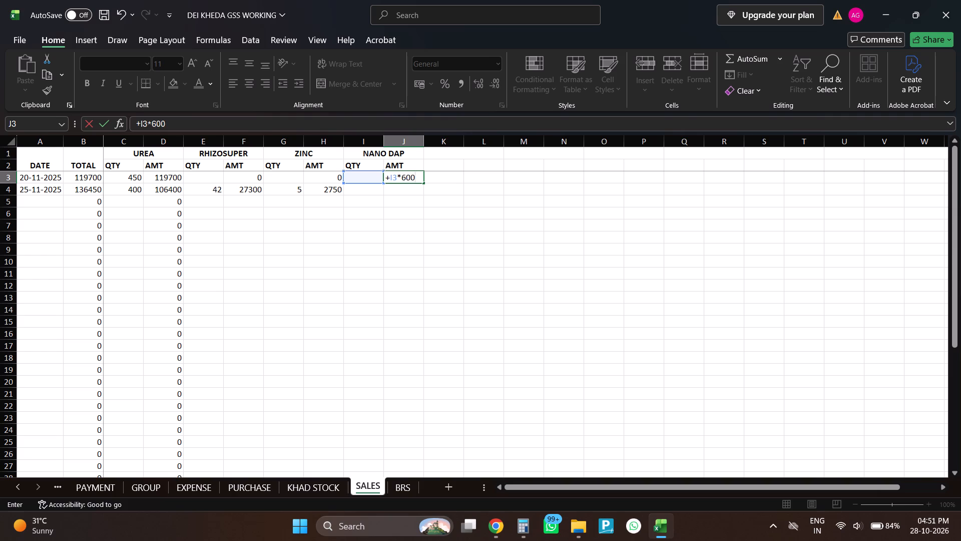
key(Return)
key(ctrl+d)
Enter the NANO DAP quantity 11 in I4 for the 25-11-2025 row.
key(Left)
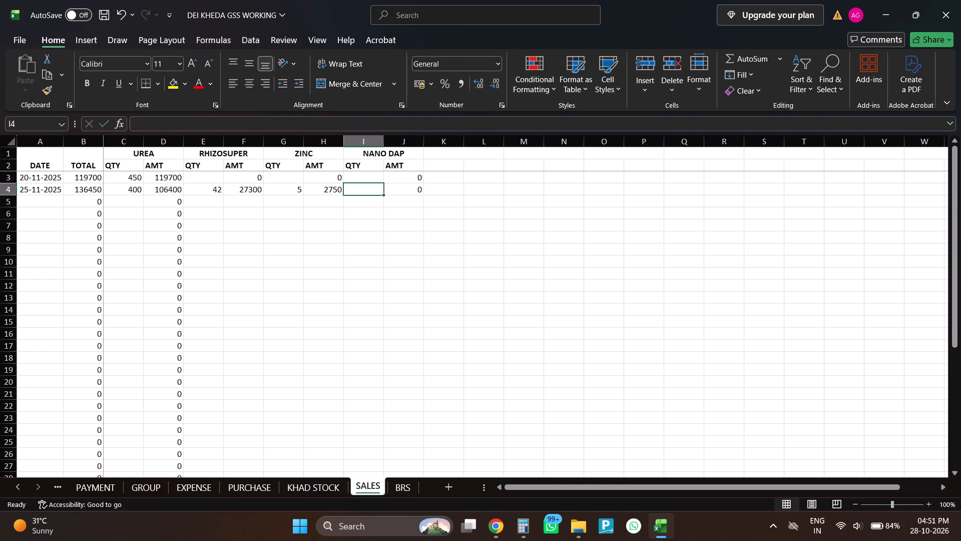
text(11)
key(Return)
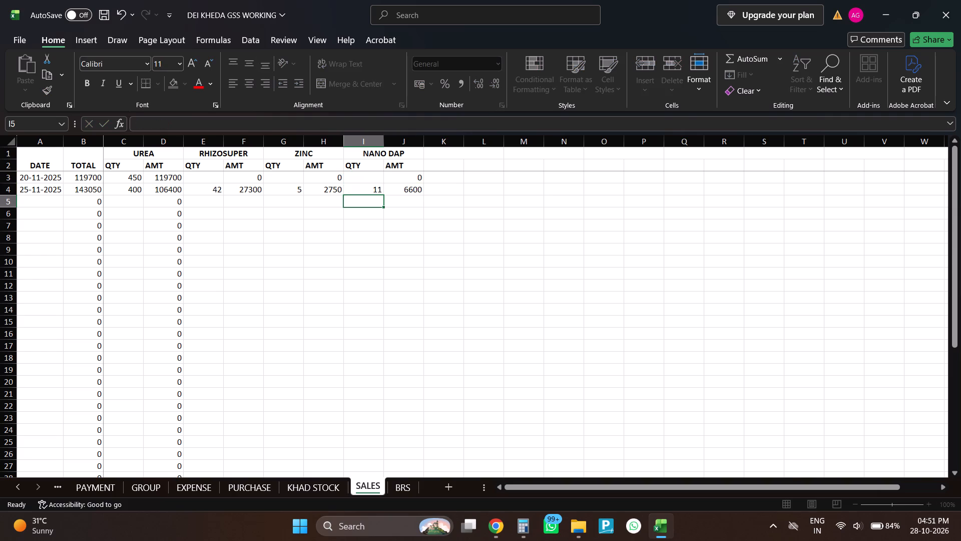
key(Up)
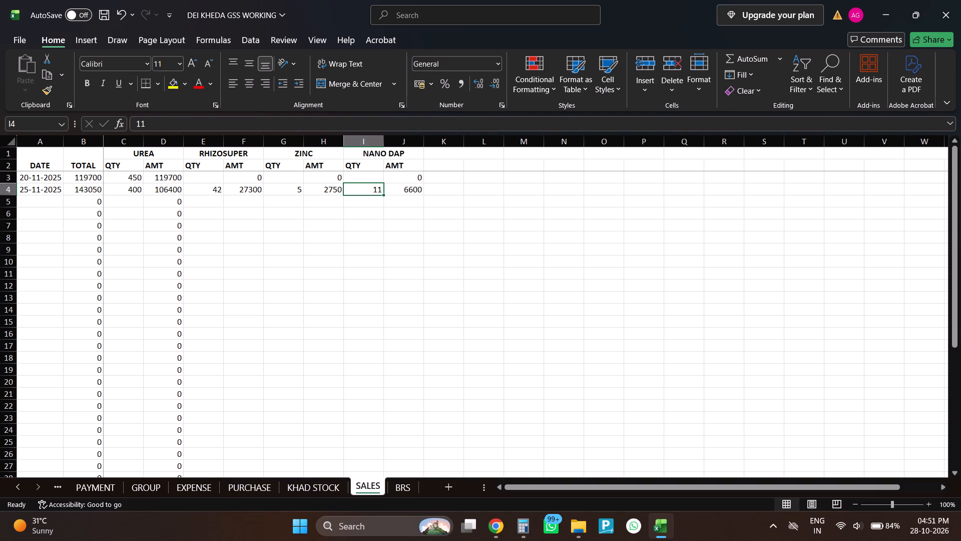
key(Left)
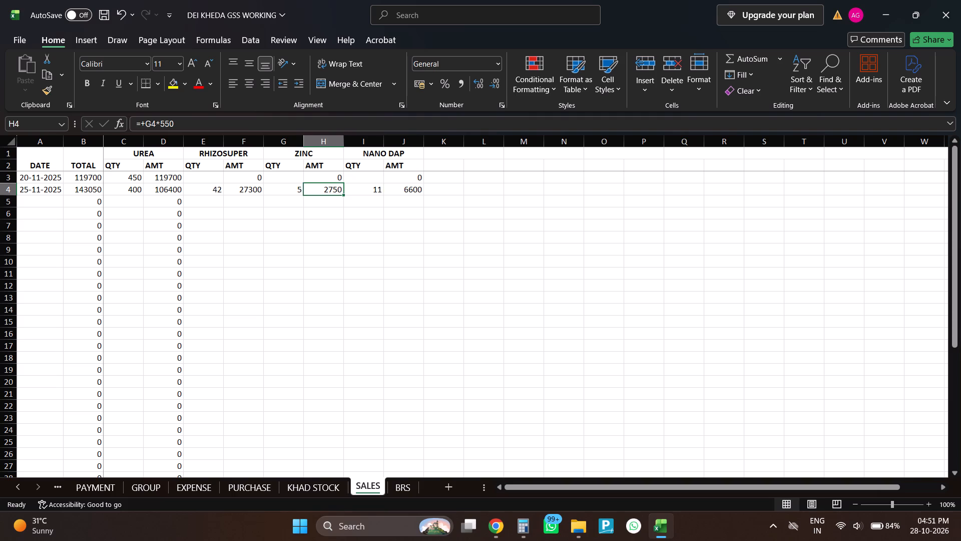
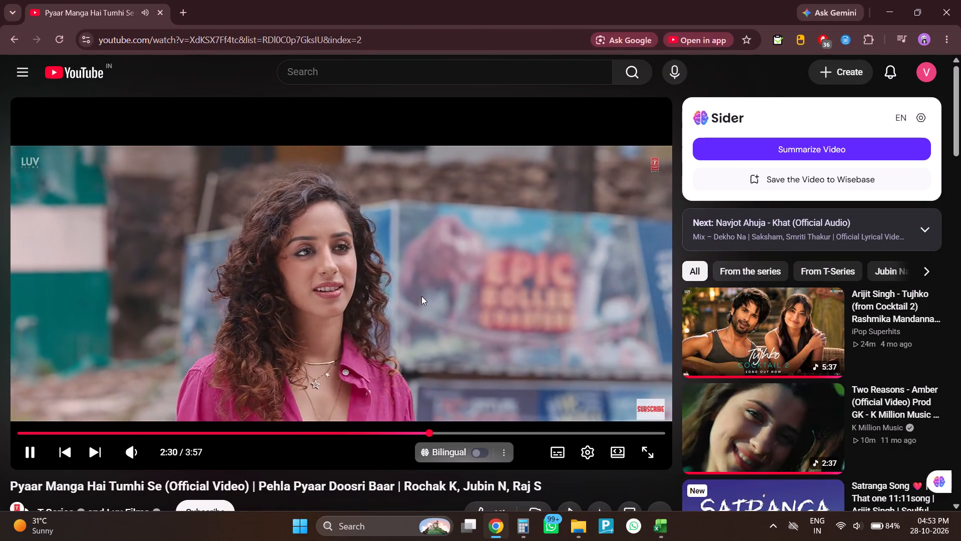
Switch from the browser video back to the SALES sheet of the DEI KHEDA GSS WORKING workbook in Excel.
key(alt+Tab)
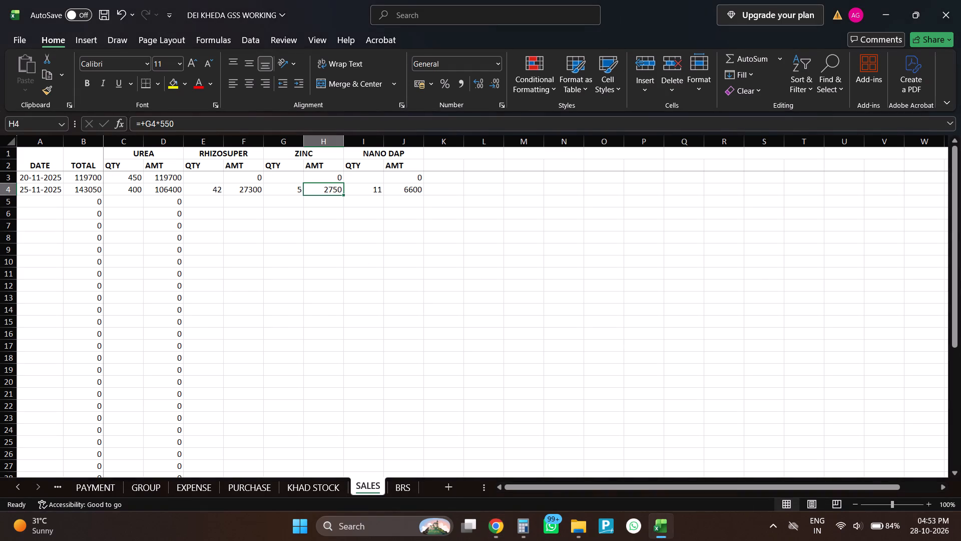
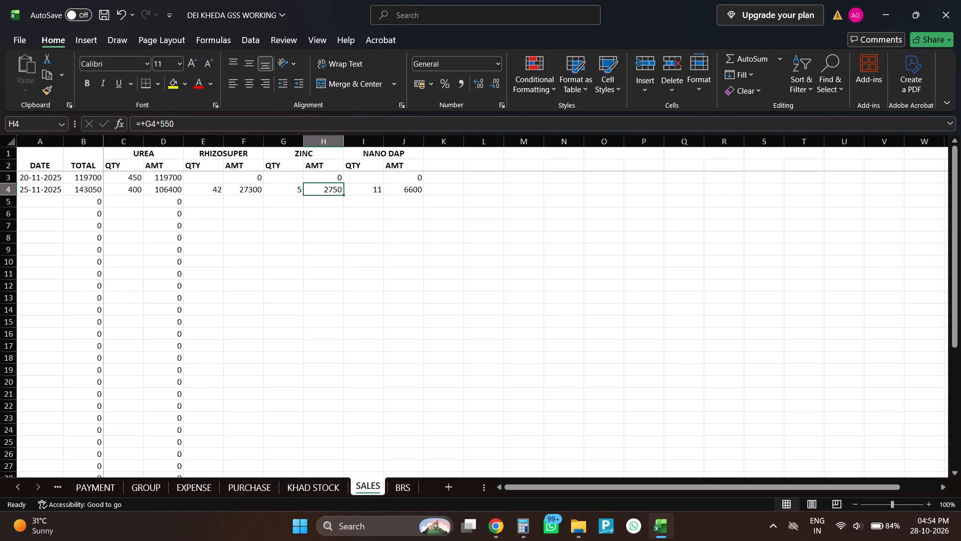
Clear the contents of every row from row 6 down to the end of the SALES sheet.
click(5, 210)
click(5, 211)
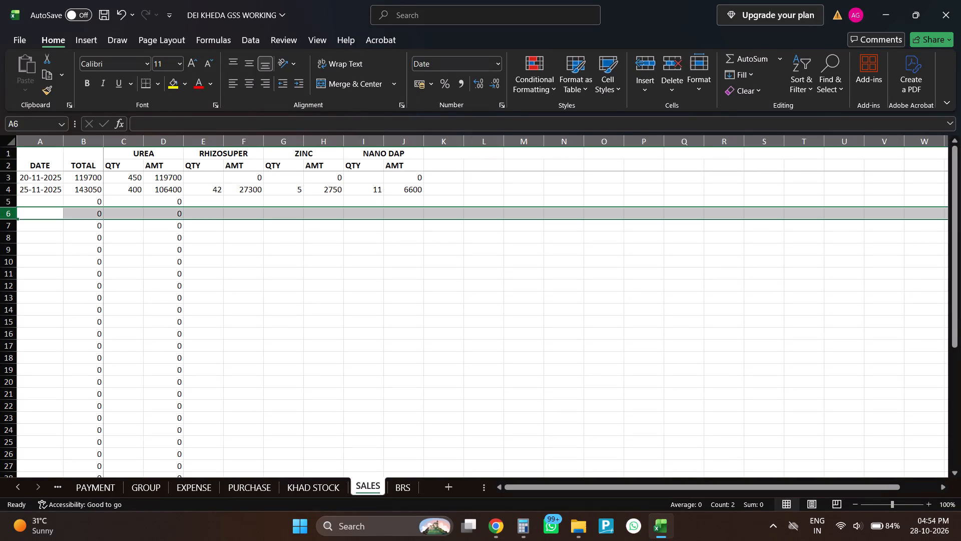
key(ctrl+shift+Down)
key(Delete)
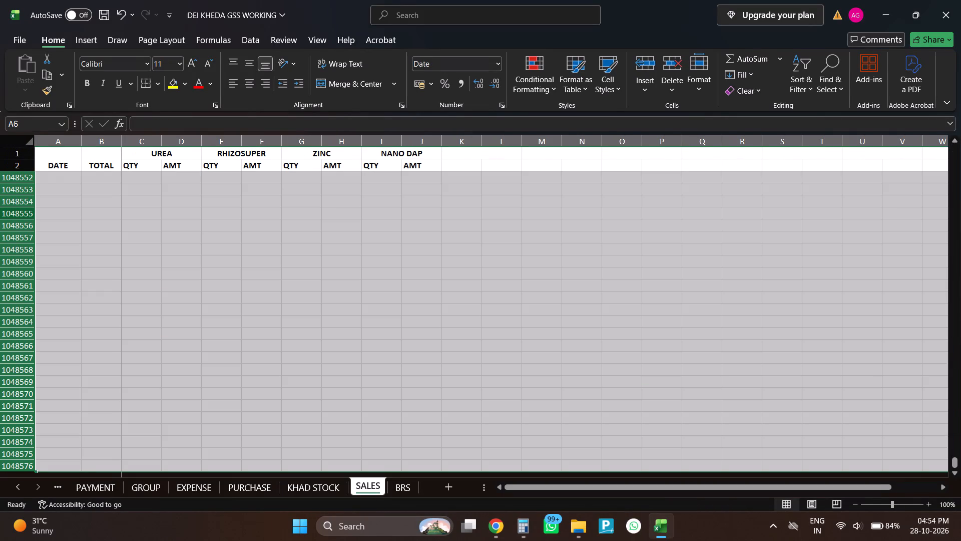
Insert an AutoSum of the TOTAL column in cell B6, below the sales rows.
key(ctrl+Up)
key(Up)
key(Down)
key(Down)
key(Right)
key(Down)
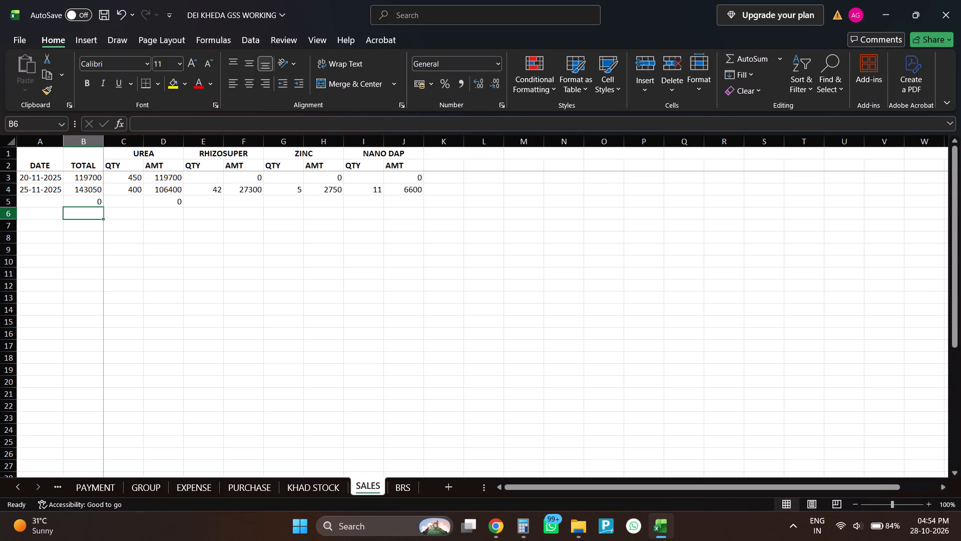
key(alt+equal)
key(Return)
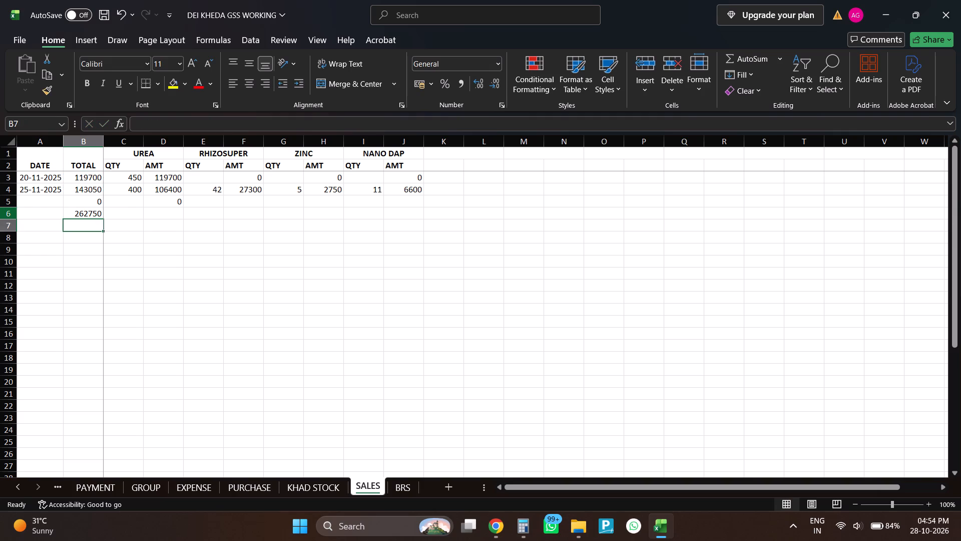
Copy the B6 sum formula across C6:J6 for the QTY and AMT columns of all four products.
key(Up)
key(ctrl+c)
key(Right)
key(shift+Right)
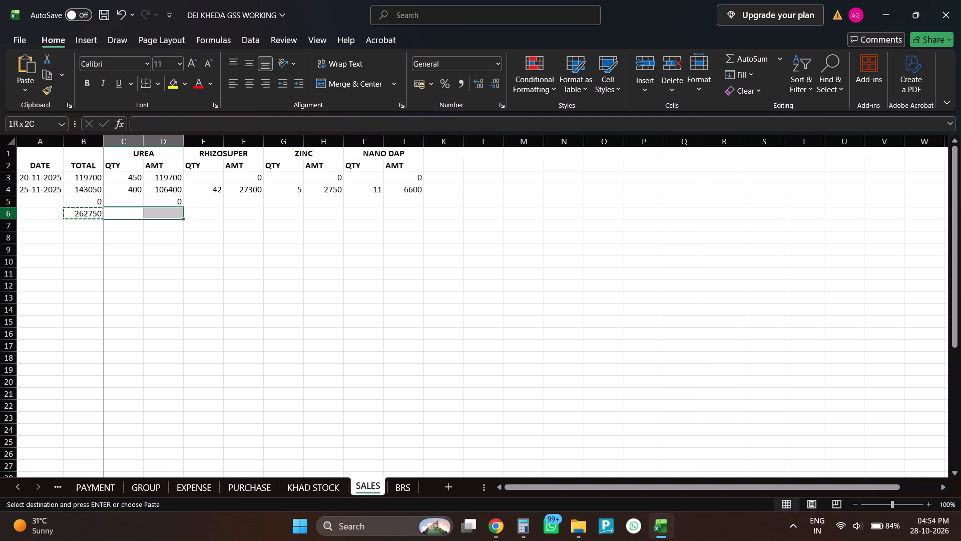
key(ctrl+v)
key(Right)
key(Right)
key(shift+Right)
key(ctrl+v)
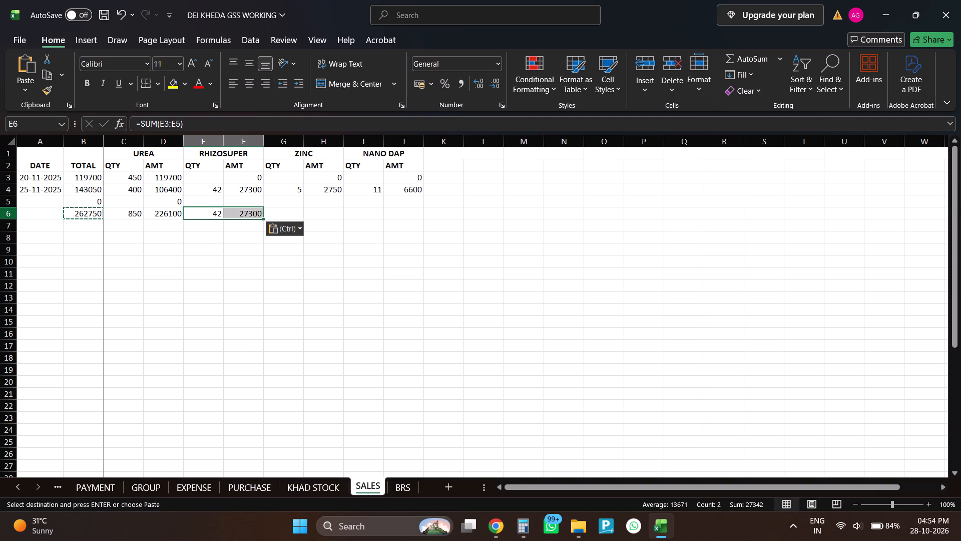
key(Right)
key(Right)
key(shift+Right)
key(ctrl+v)
key(Right)
key(Right)
key(shift+Right)
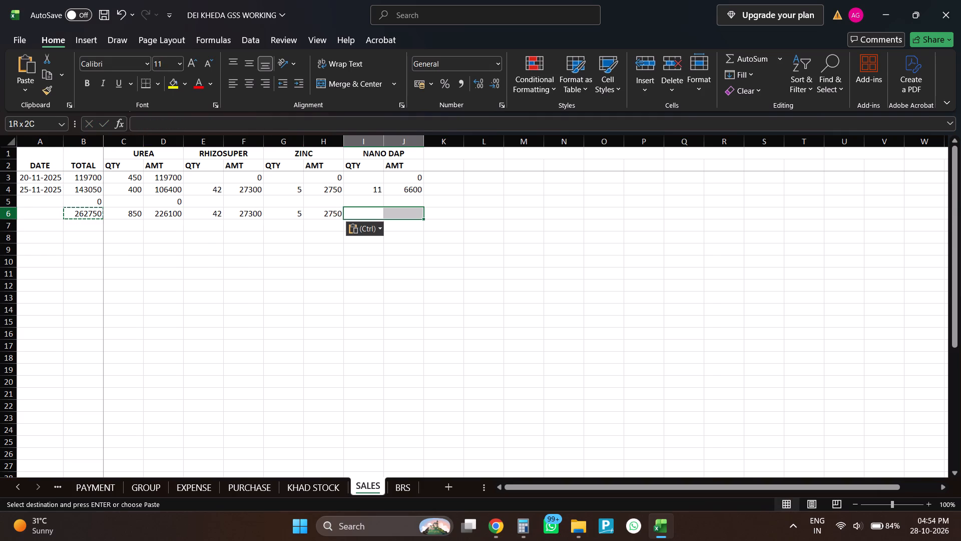
key(ctrl+v)
Make the whole totals row 6 bold.
key(shift+space)
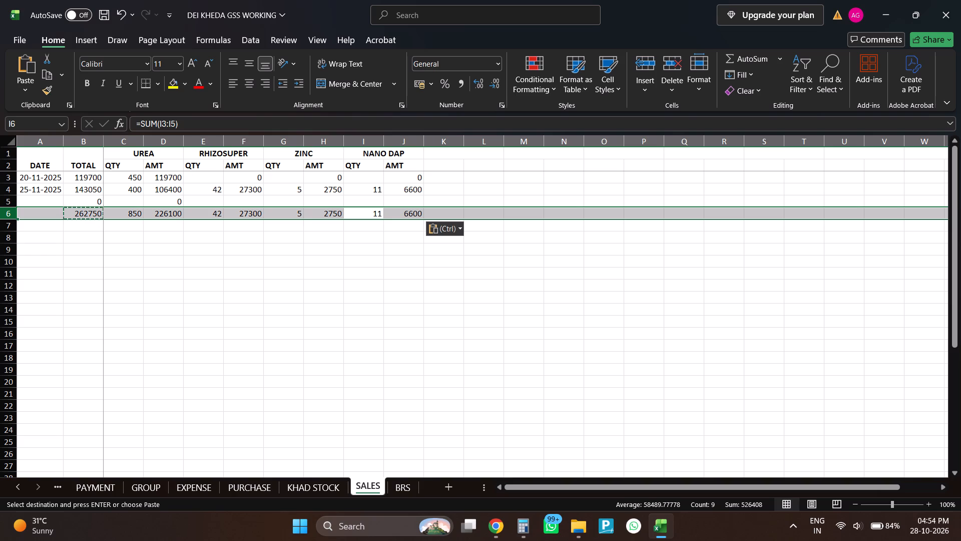
key(ctrl+b)
Check the cell ranges used by the SUM formulas in row 6, from C6 through J6.
key(Left)
key(Left)
key(Left)
key(Left)
key(Left)
key(Left)
key(Left)
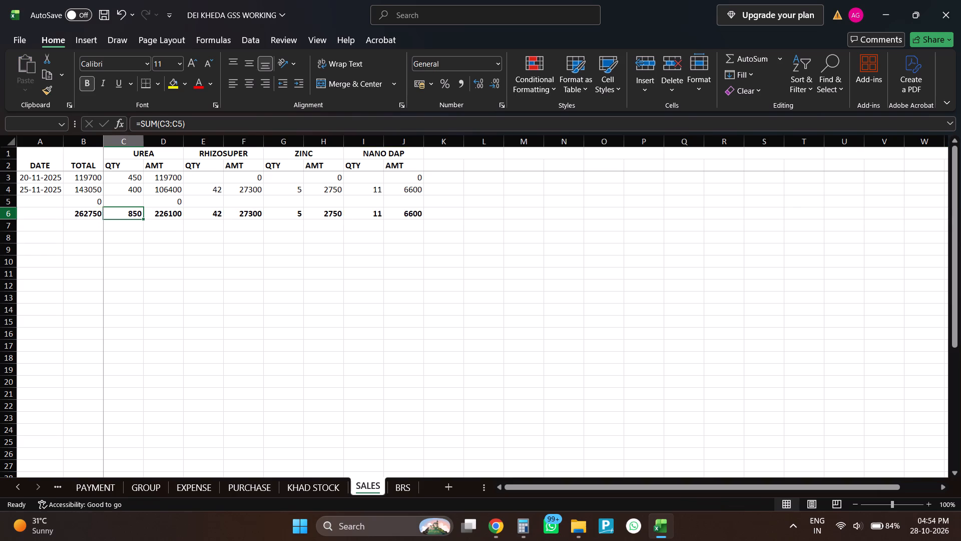
key(F2)
key(Escape)
key(Right)
key(F2)
key(Escape)
key(Right)
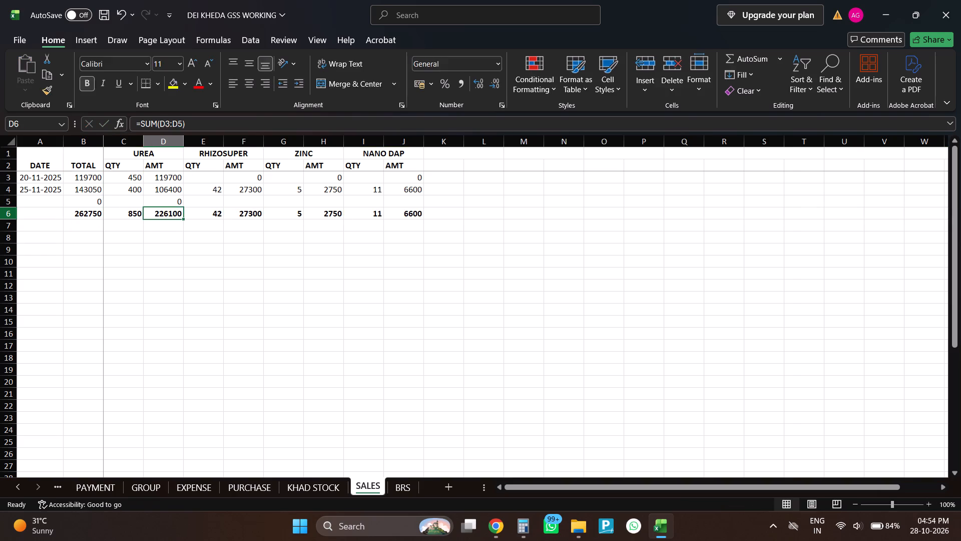
key(F2)
key(Escape)
key(Right)
key(F2)
key(Escape)
key(Right)
key(F2)
key(Escape)
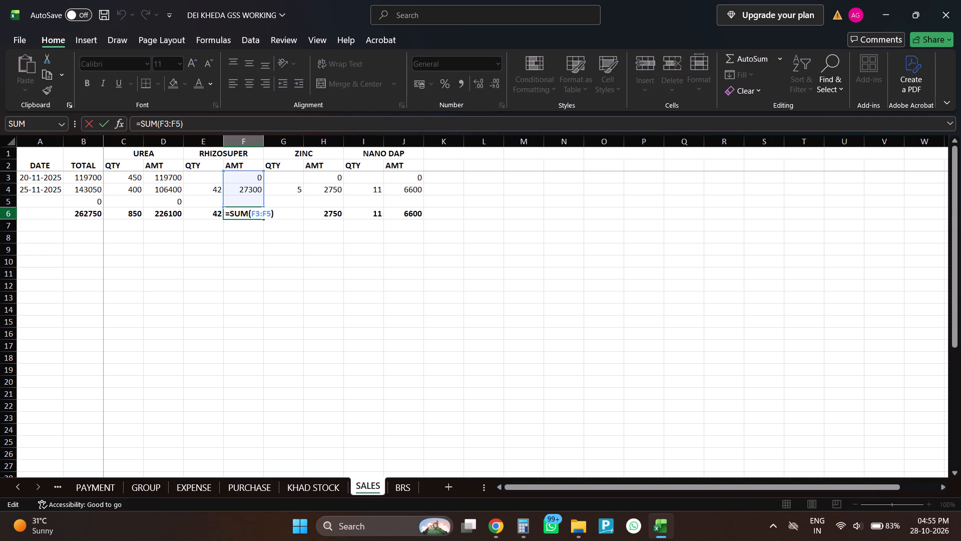
key(Right)
key(F2)
key(Escape)
key(Right)
key(F2)
key(Escape)
key(Right)
key(F2)
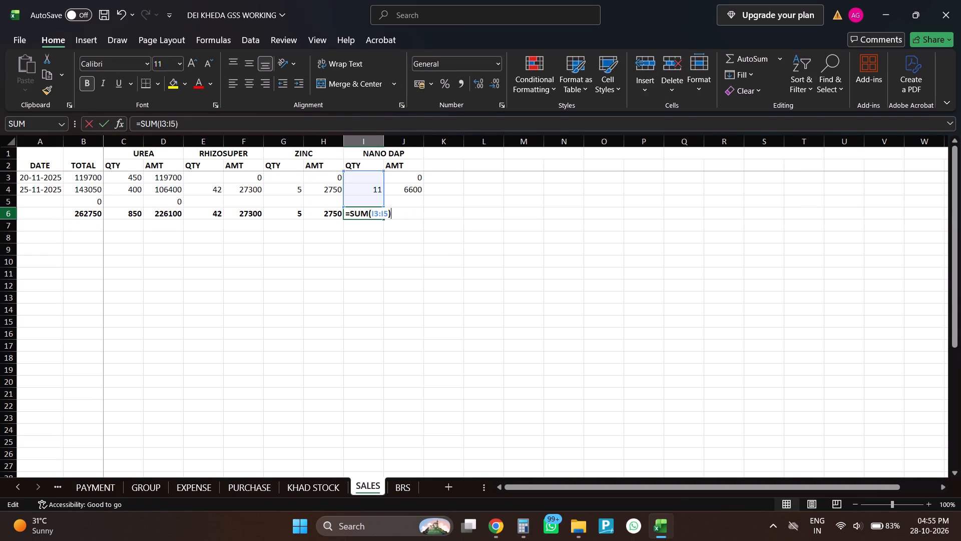
key(Escape)
key(Right)
key(F2)
key(Escape)
key(Left)
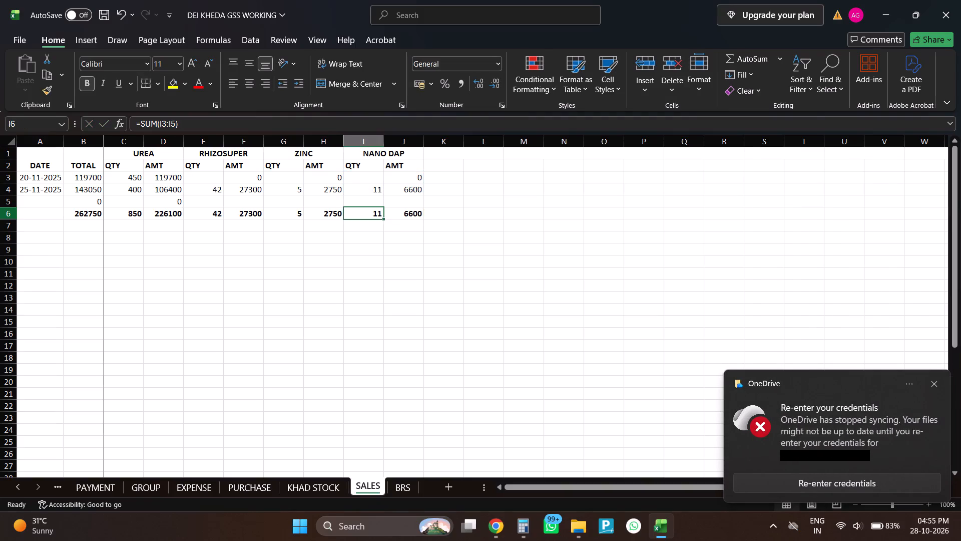
Fill the RHIZOSUPER, ZINC and NANO DAP AMT formulas down from row 4 into F5, H5 and J5.
key(Left)
key(Left)
key(Left)
key(Up)
key(ctrl+d)
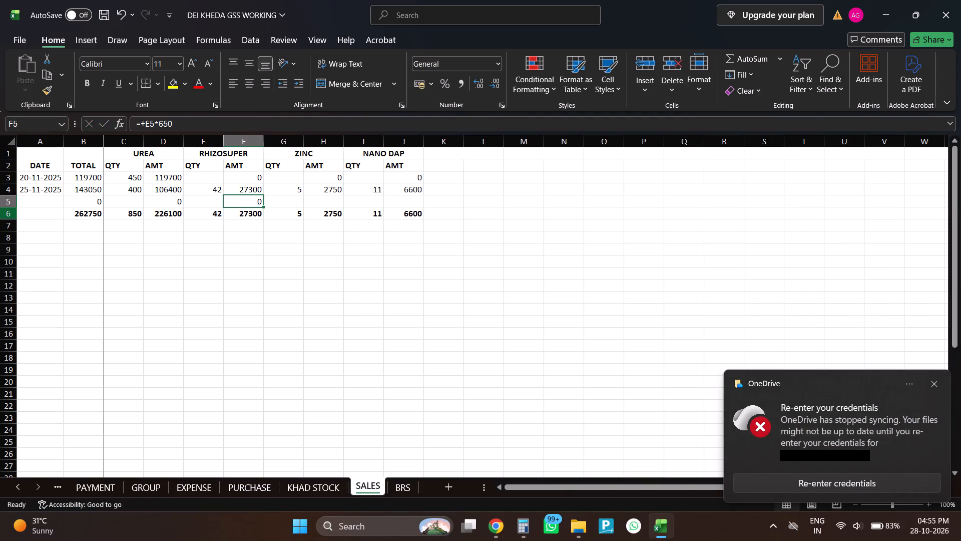
key(Right)
key(Right)
key(ctrl+d)
key(Right)
key(Right)
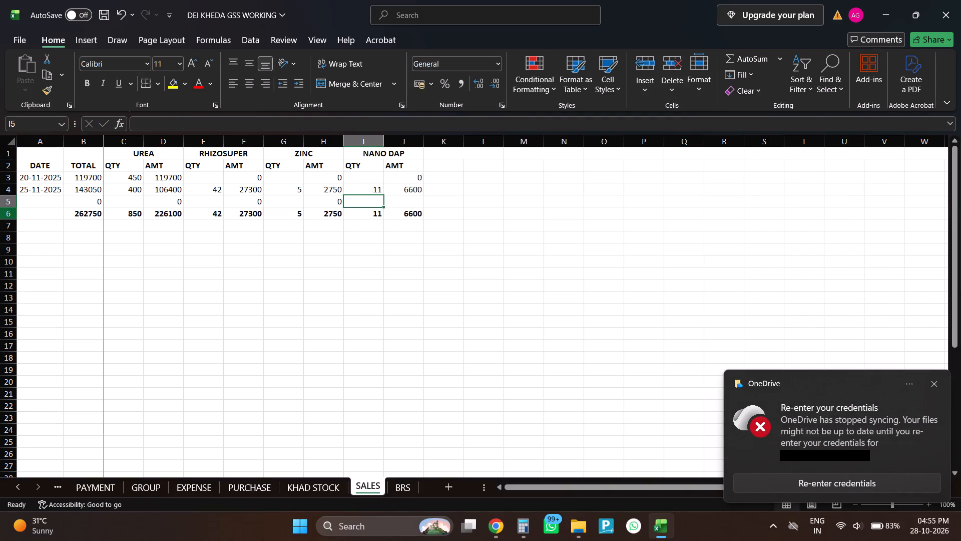
key(ctrl+d)
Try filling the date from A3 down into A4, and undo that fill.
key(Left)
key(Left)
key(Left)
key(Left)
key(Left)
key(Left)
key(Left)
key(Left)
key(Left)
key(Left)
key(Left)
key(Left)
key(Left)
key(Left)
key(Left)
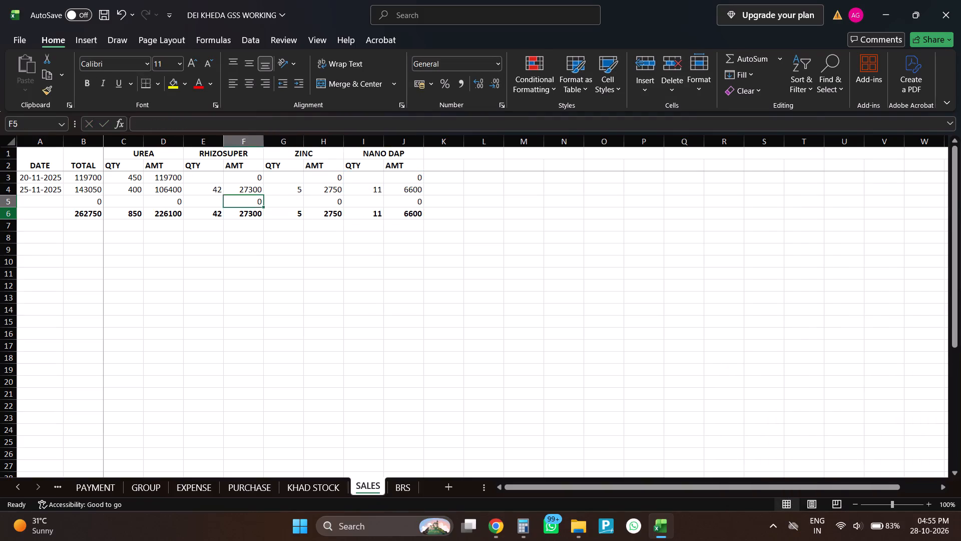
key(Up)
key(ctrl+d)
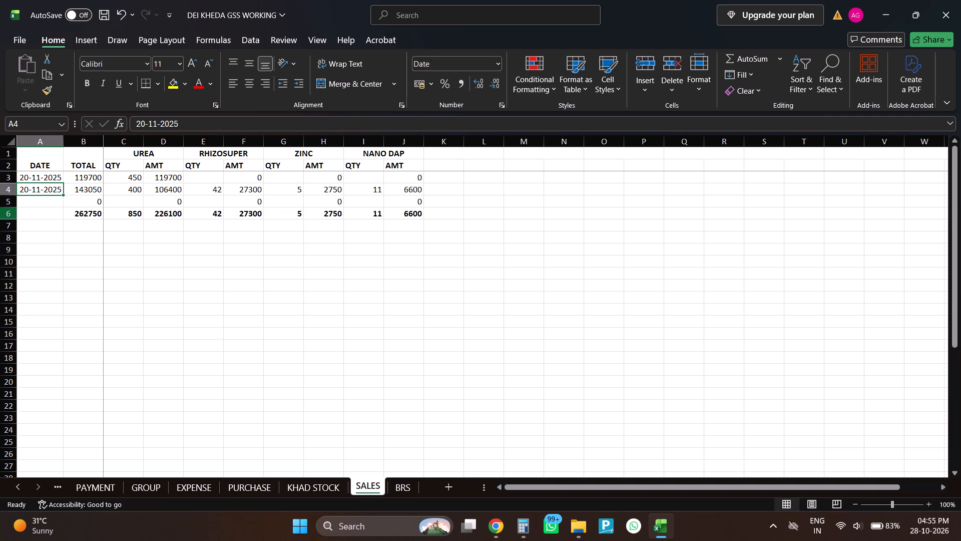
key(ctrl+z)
Save the workbook.
key(ctrl+s)
key(ctrl+s)
key(ctrl+s)
key(ctrl+s)
key(ctrl+s)
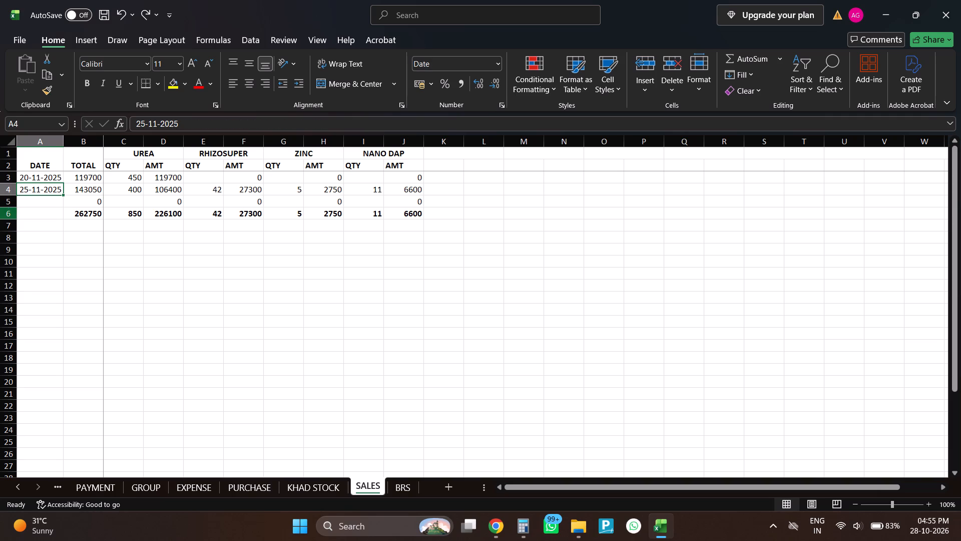